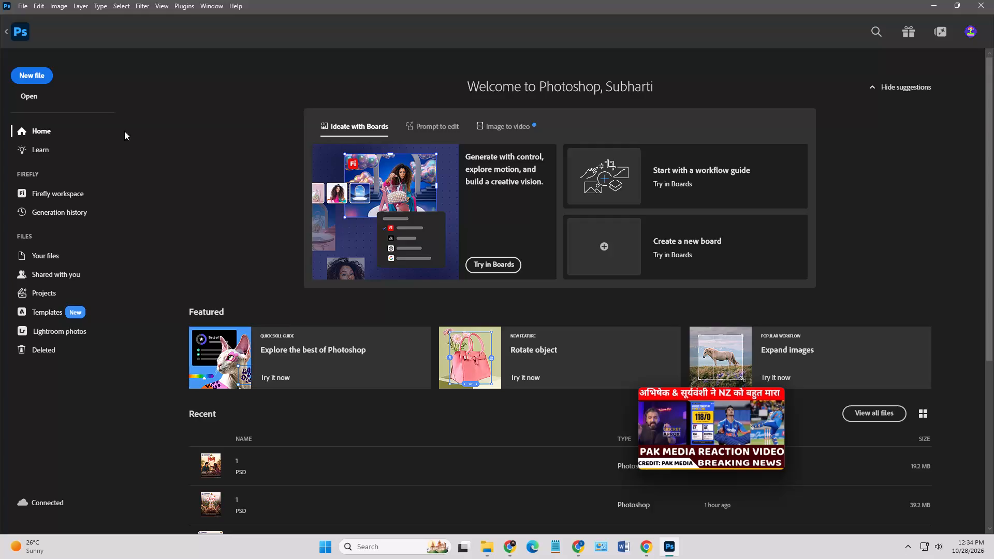
Open the recent RRB NTPC 2026 offline batch poster file, the 59.8 MB 1.psd.
scroll(306, 356, "down", 2)
scroll(295, 465, "down", 1)
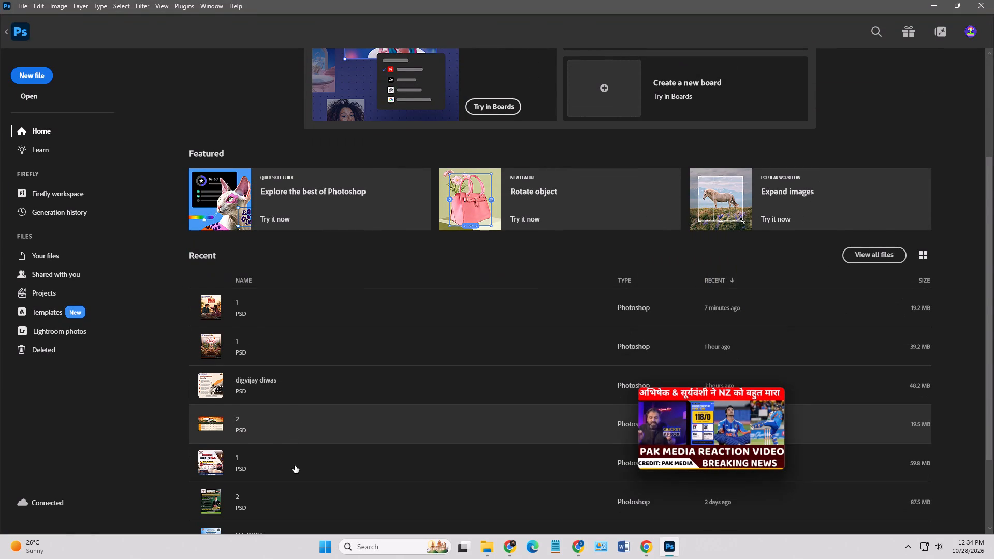
left_click(295, 463)
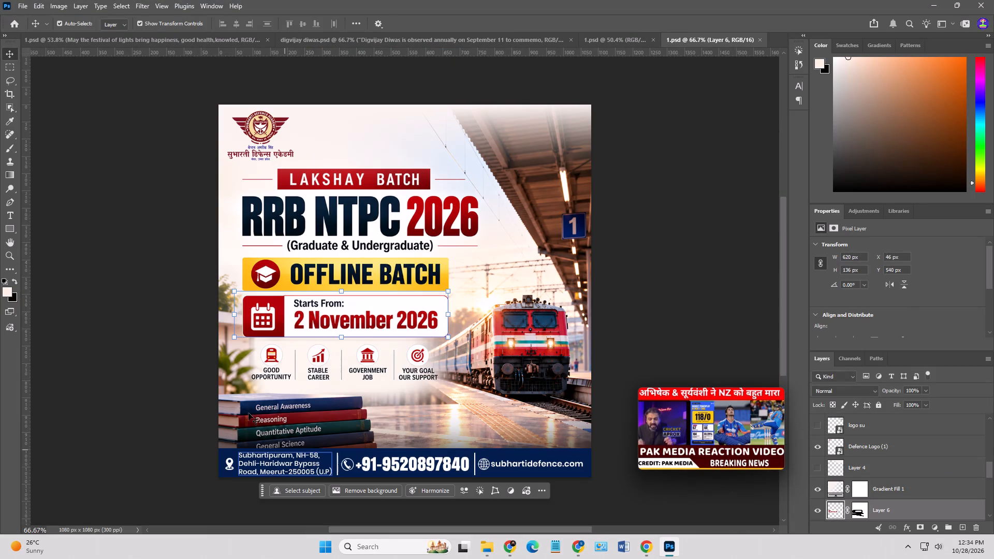
Check which layer holds the start date box by switching Layer 6 off and on.
left_click(168, 361)
left_click(305, 315)
left_click(300, 317)
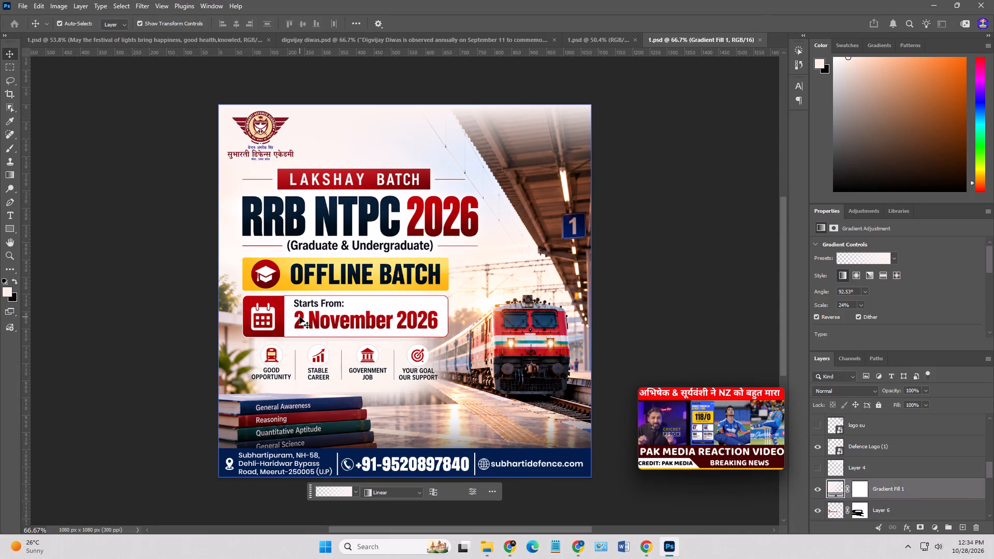
left_click(822, 514)
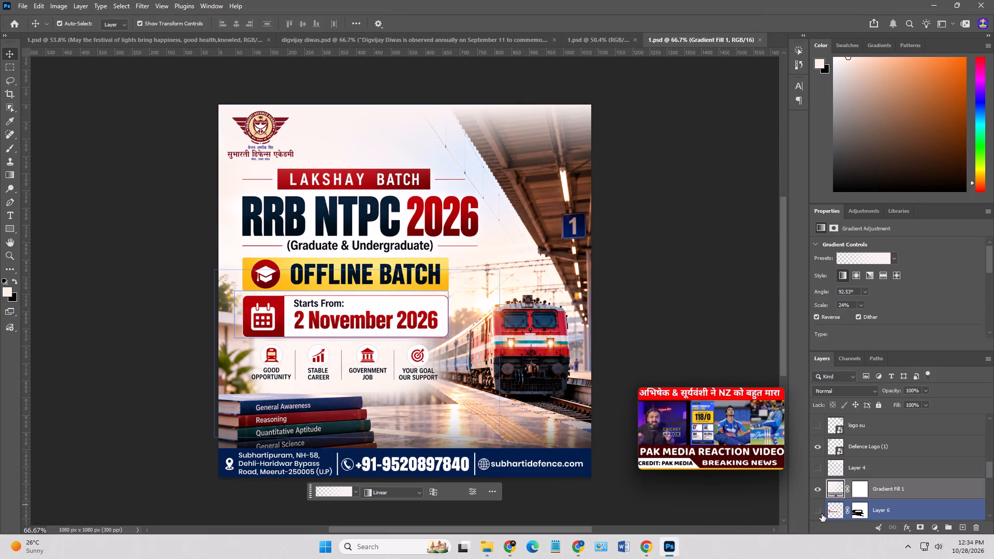
left_click(822, 514)
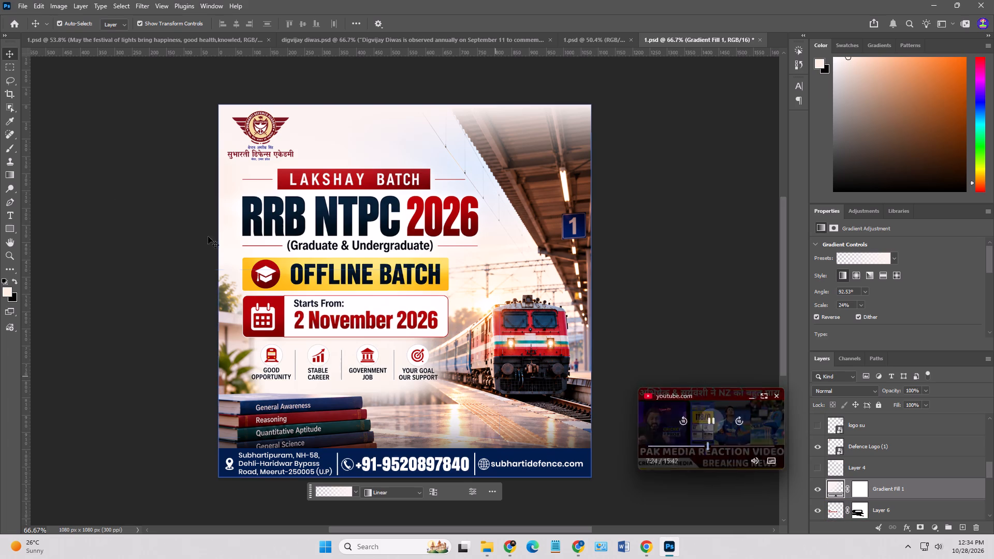
Copy a rectangular selection of about 394 by 67 px around "November 2026" from Layer 6 onto its own layer.
left_click(6, 64)
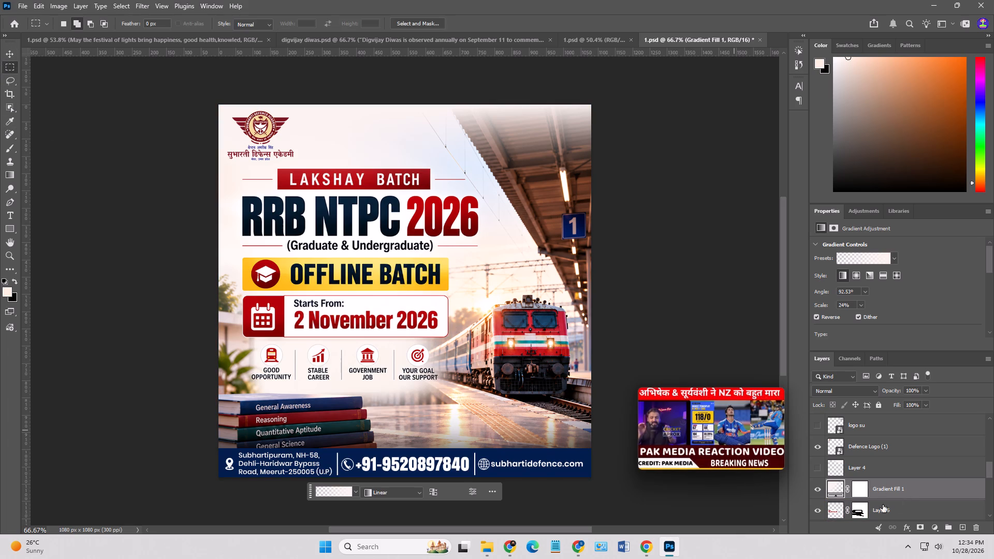
left_click(832, 513)
scroll(332, 337, "up", 9, "alt")
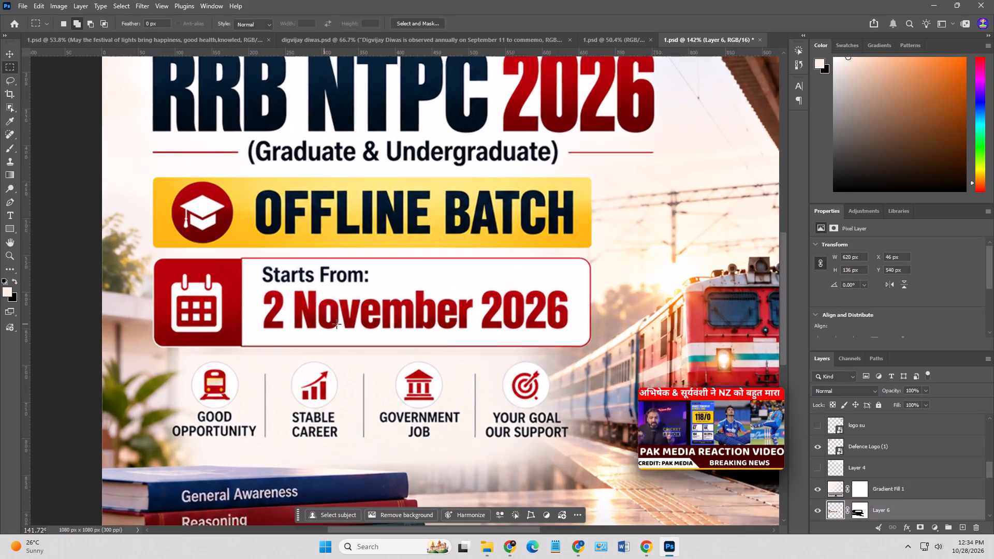
left_click_drag(603, 334, 291, 281)
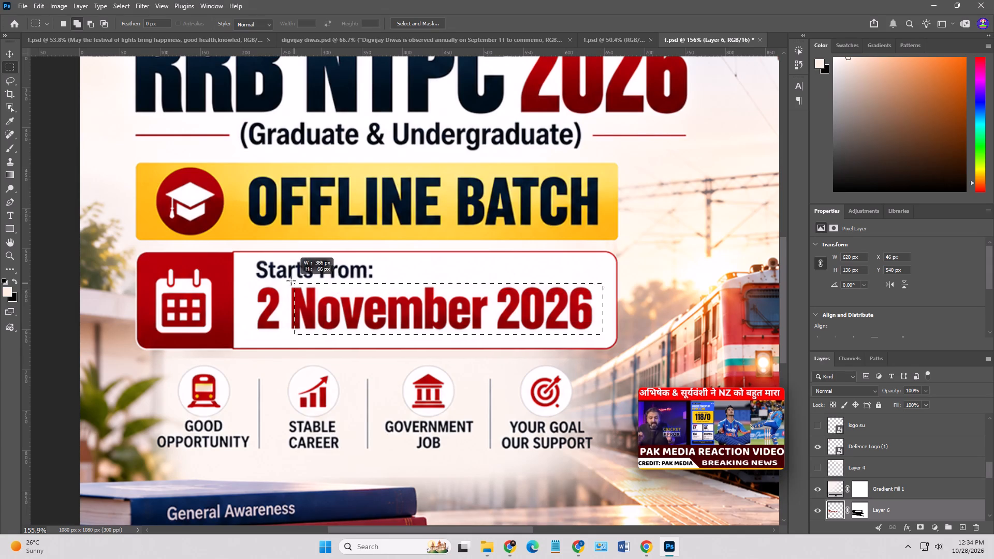
left_click_drag(291, 281, 286, 281)
key("ctrl+j")
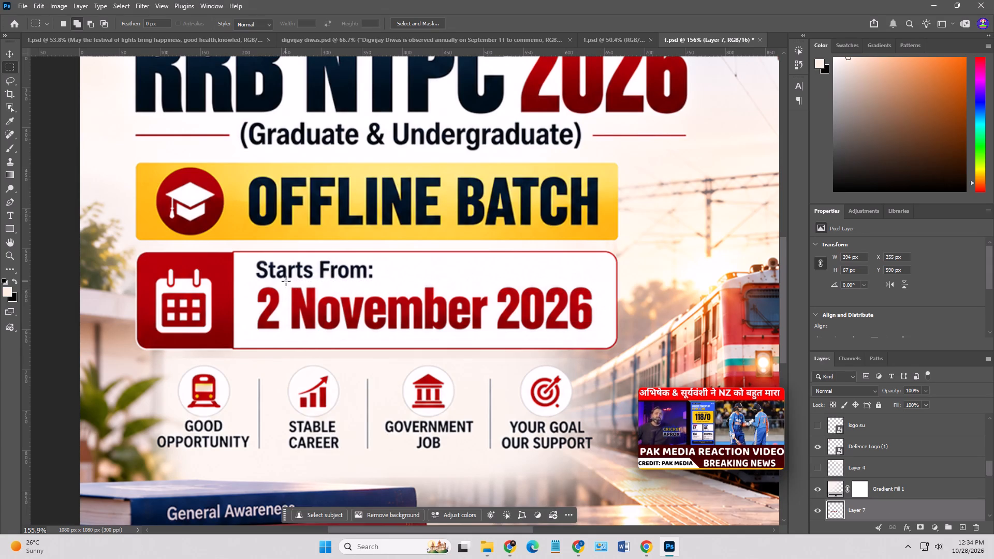
Copy a rectangular selection of about 48 by 61 px around the date's "2" from Layer 6 onto its own layer.
scroll(839, 489, "down", 2)
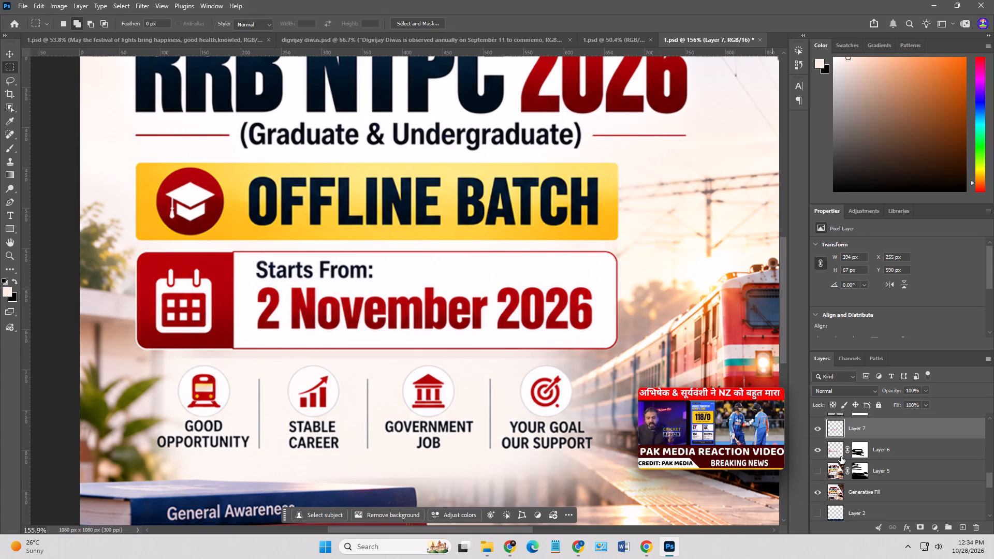
left_click(839, 454)
left_click_drag(247, 285, 289, 327)
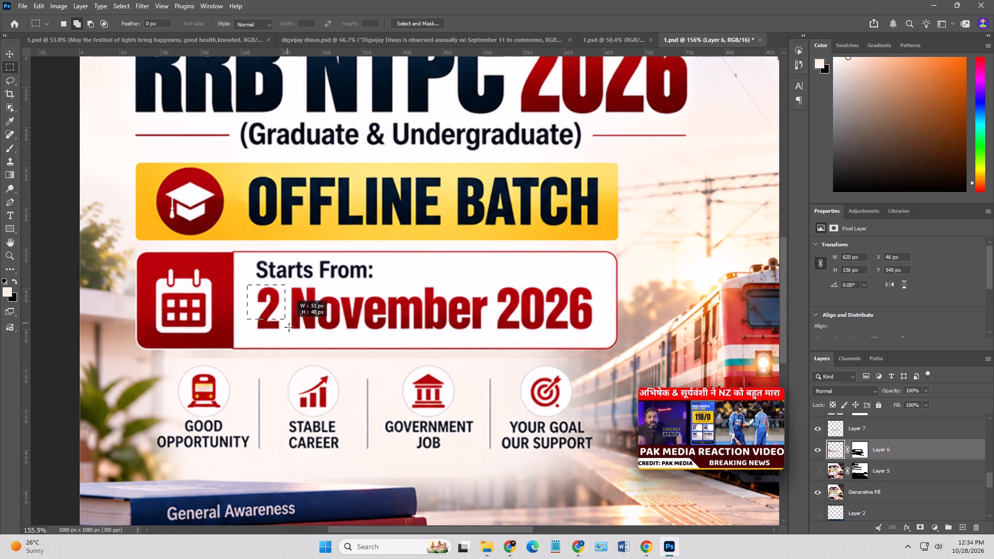
left_click_drag(289, 327, 285, 333)
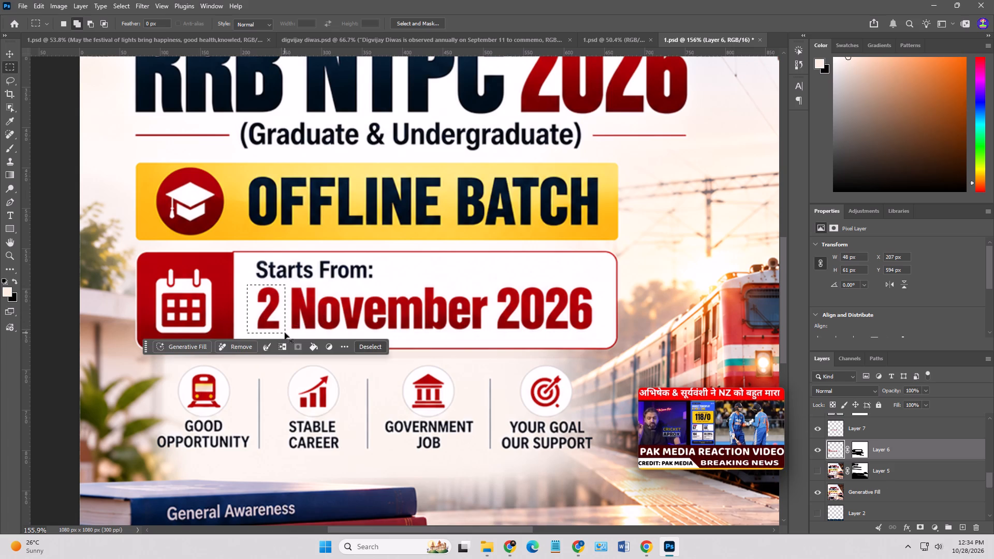
key("ctrl+j")
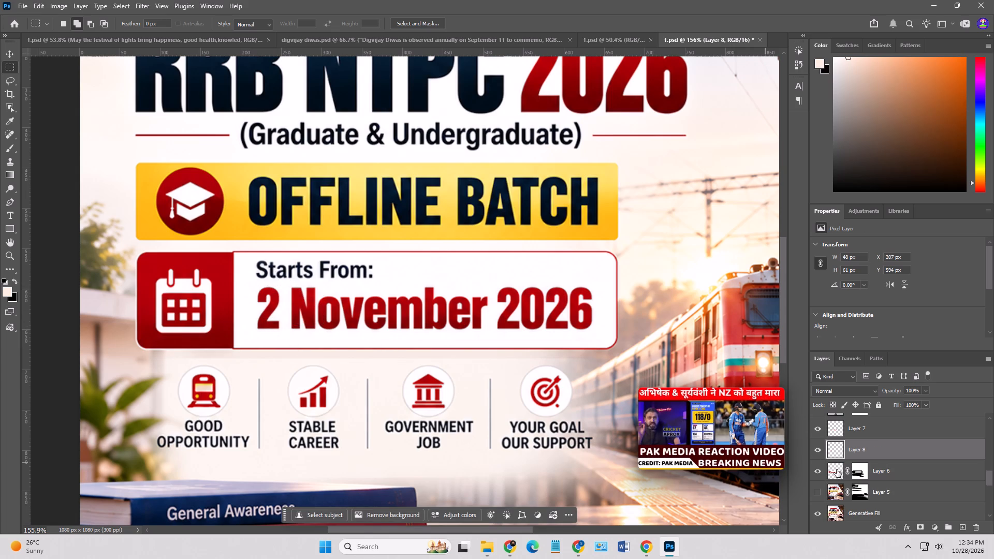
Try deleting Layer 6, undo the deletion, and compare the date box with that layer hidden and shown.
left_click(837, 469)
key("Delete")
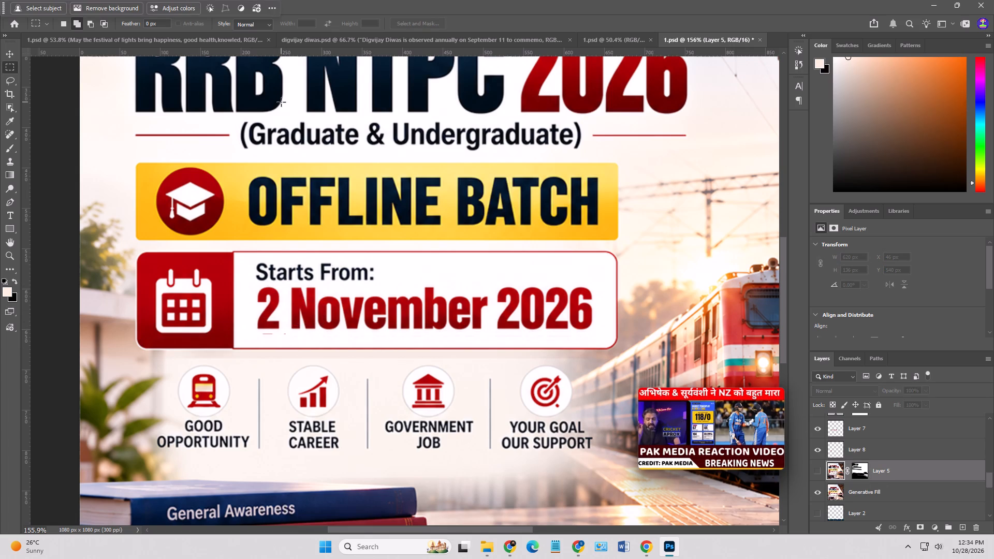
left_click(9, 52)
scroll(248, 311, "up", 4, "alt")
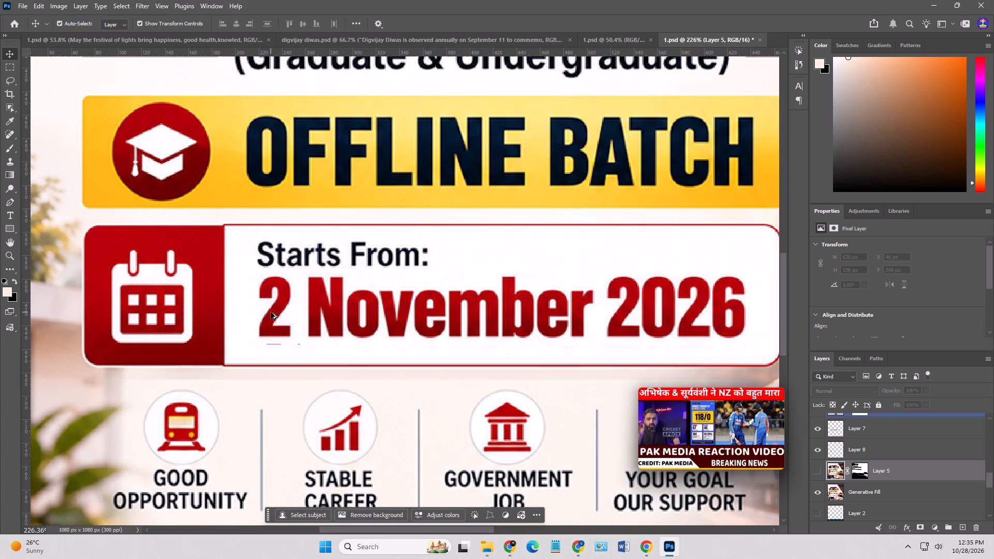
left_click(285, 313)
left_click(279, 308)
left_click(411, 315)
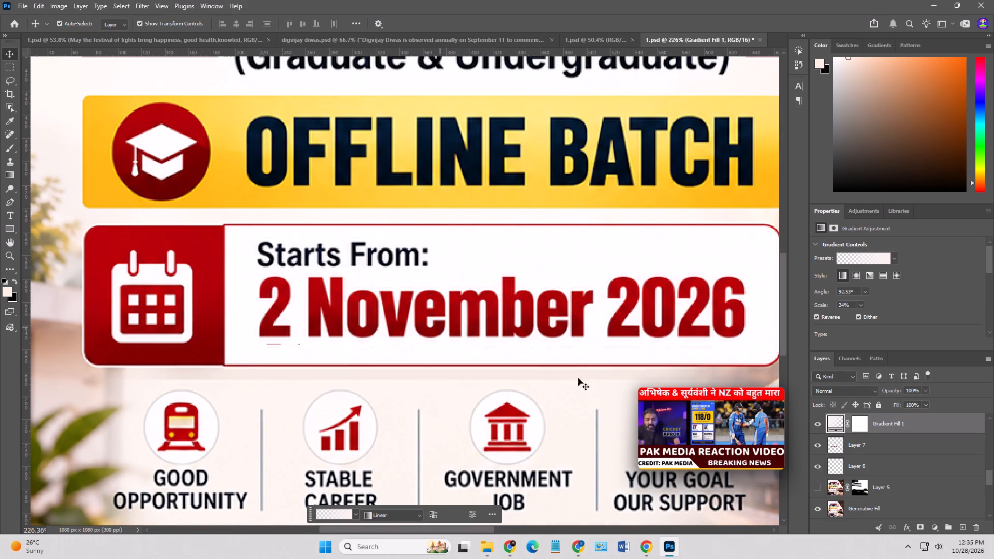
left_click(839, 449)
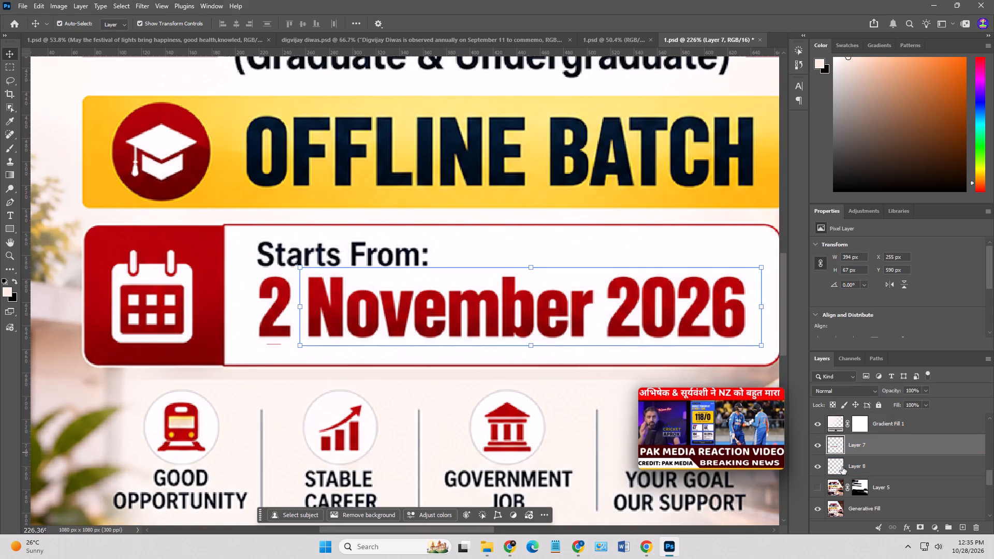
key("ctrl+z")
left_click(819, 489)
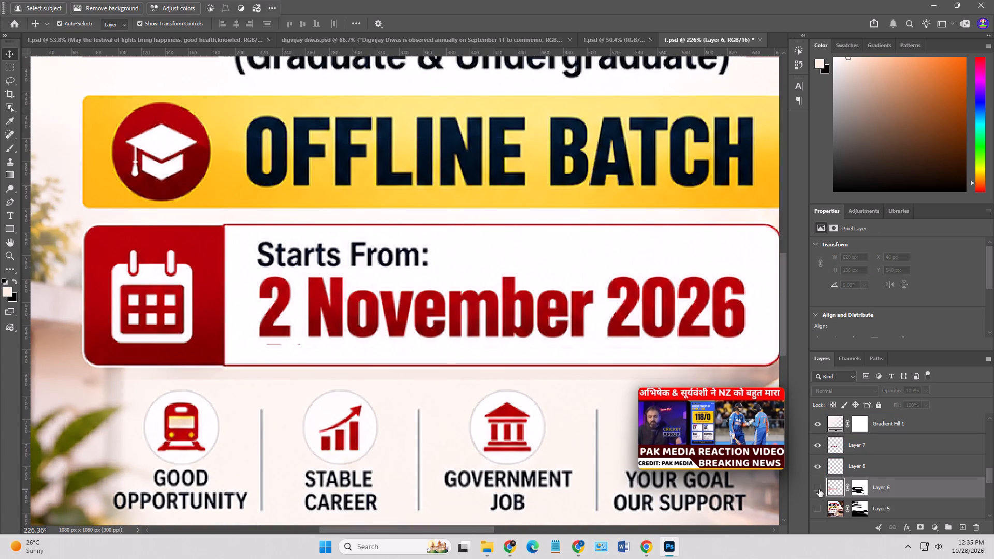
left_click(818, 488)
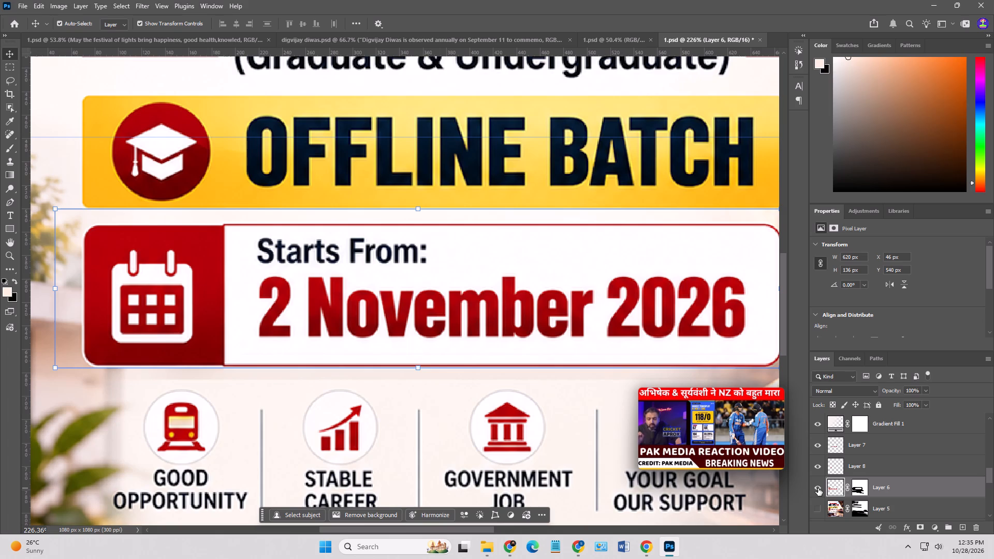
Move the copied "2" on Layer 8 20 px to the left, to X 187 px.
left_click(836, 468)
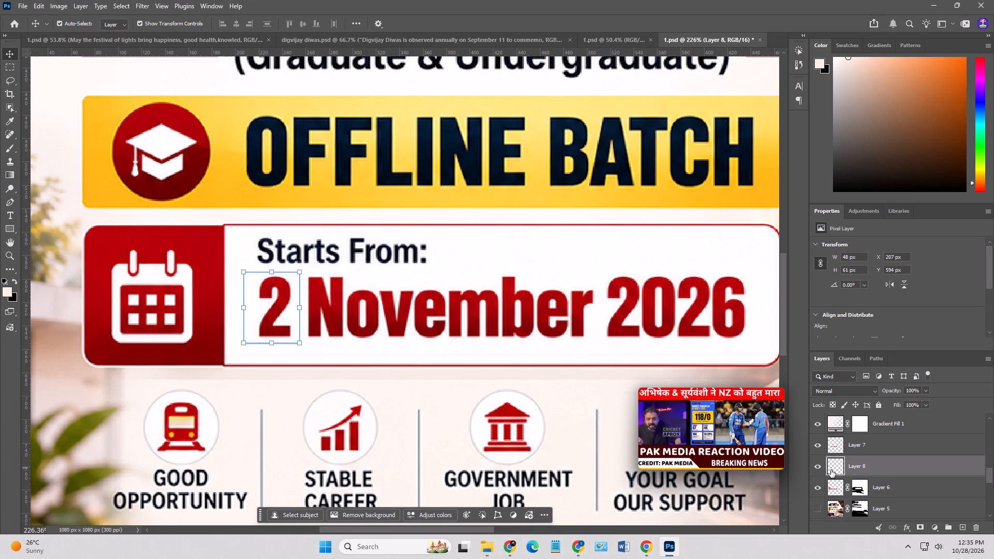
key("shift+Left")
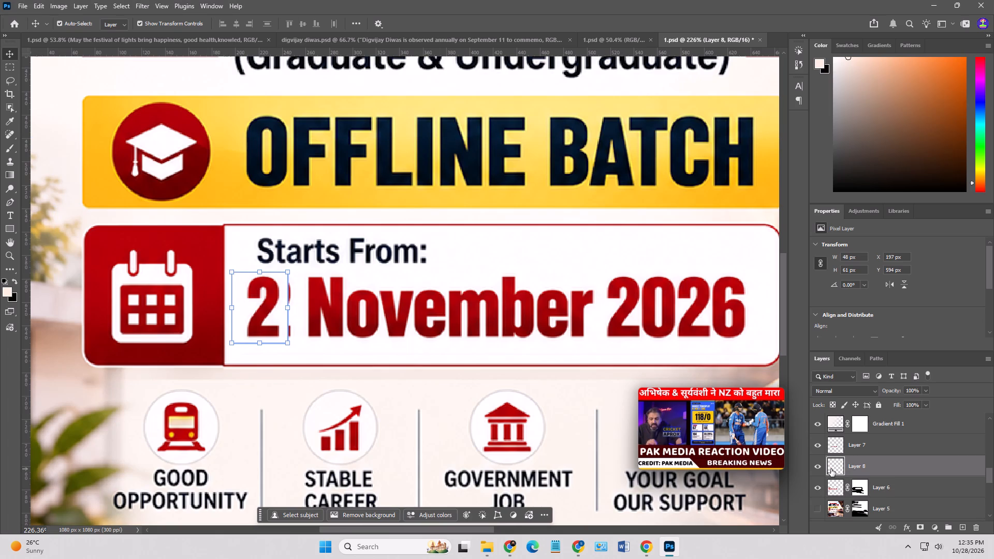
key("shift+Left")
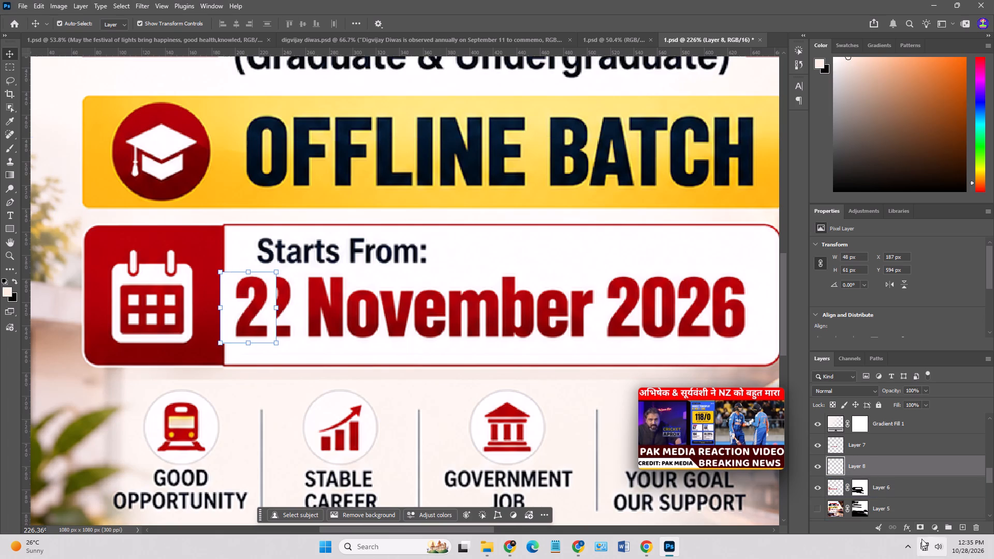
Add a layer mask to Layer 8 and brush out its white edge overlapping the red calendar panel.
left_click(916, 526)
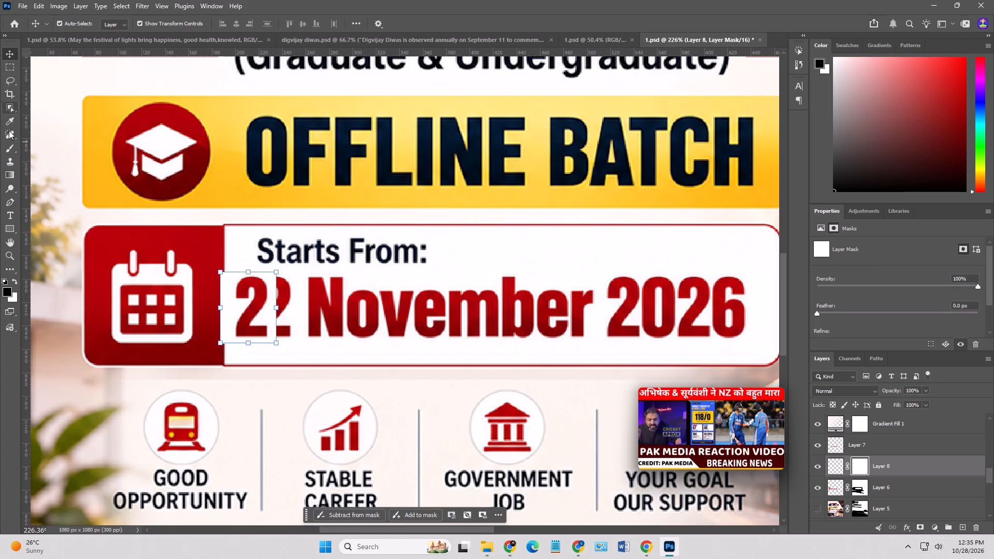
left_click(5, 151)
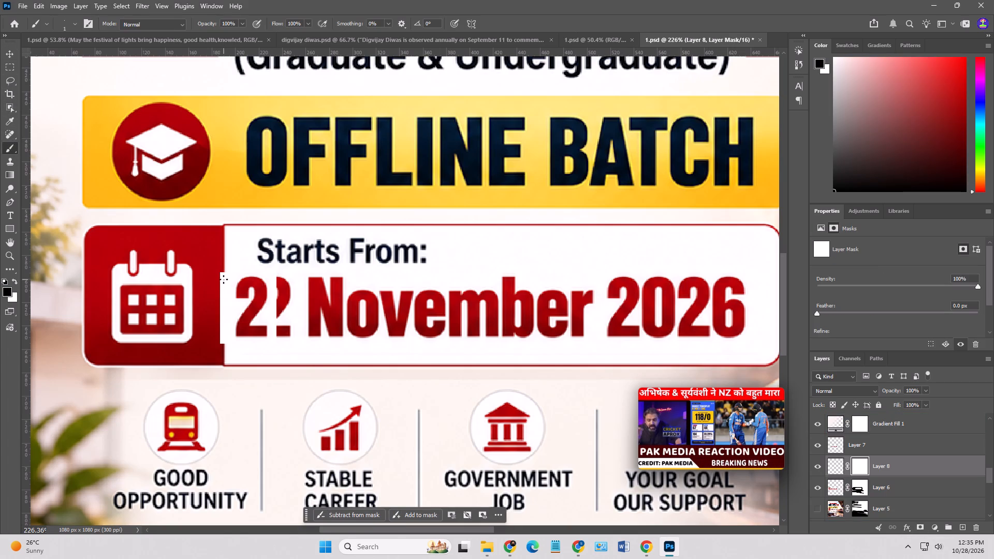
key("bracketright")
key("bracketright")
key("bracketright")
key("bracketright")
key("bracketright")
key("bracketright")
key("bracketright")
left_click_drag(221, 273, 220, 272)
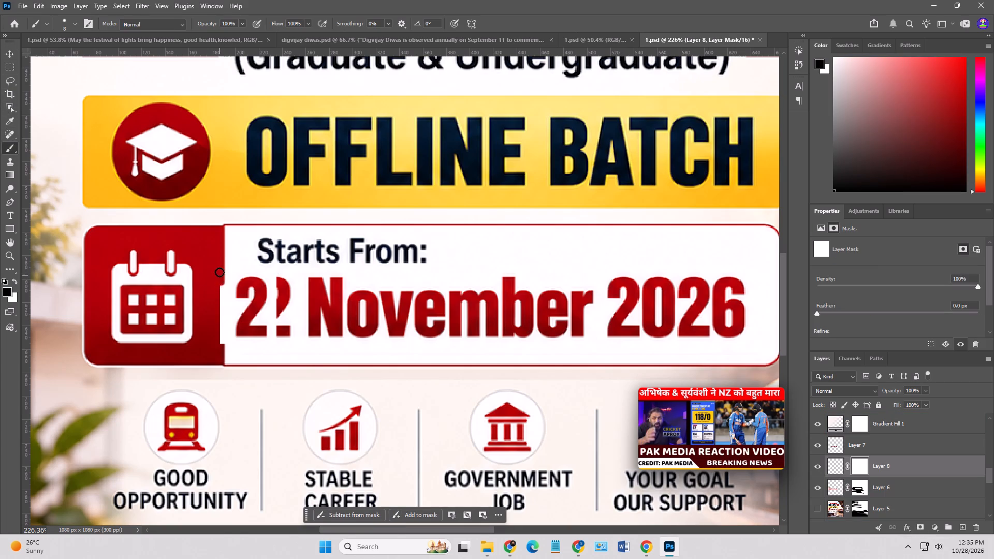
left_click_drag(220, 272, 221, 322)
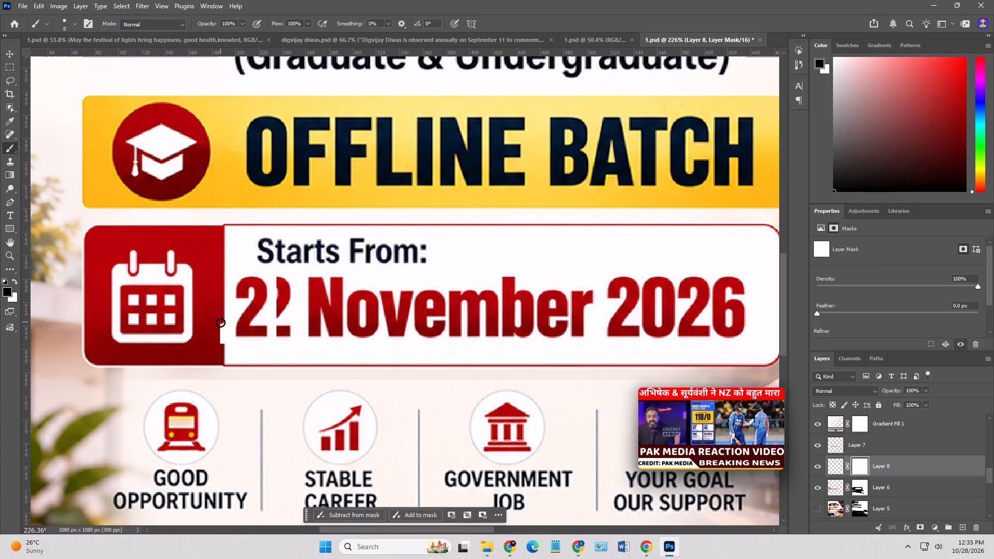
left_click_drag(221, 322, 222, 354)
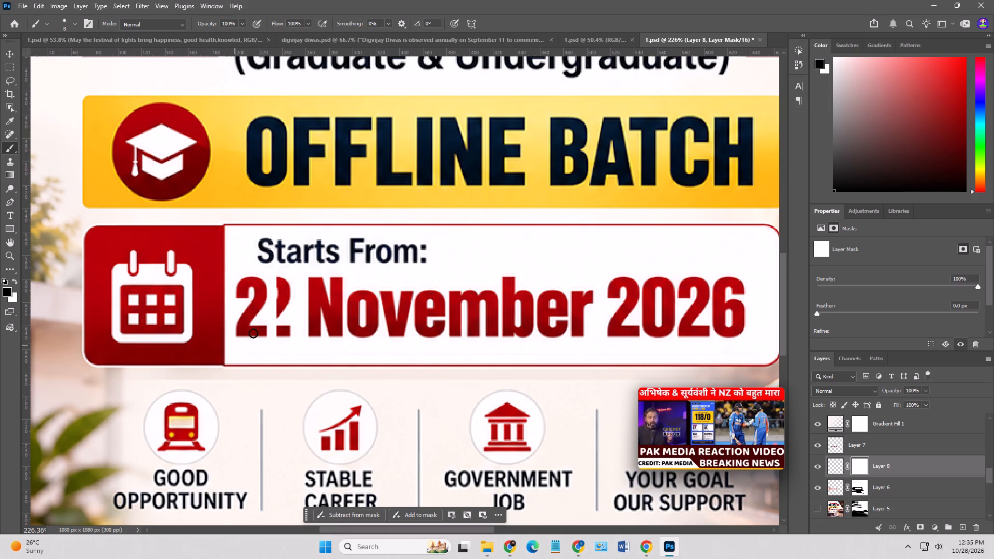
left_click(275, 347, "alt")
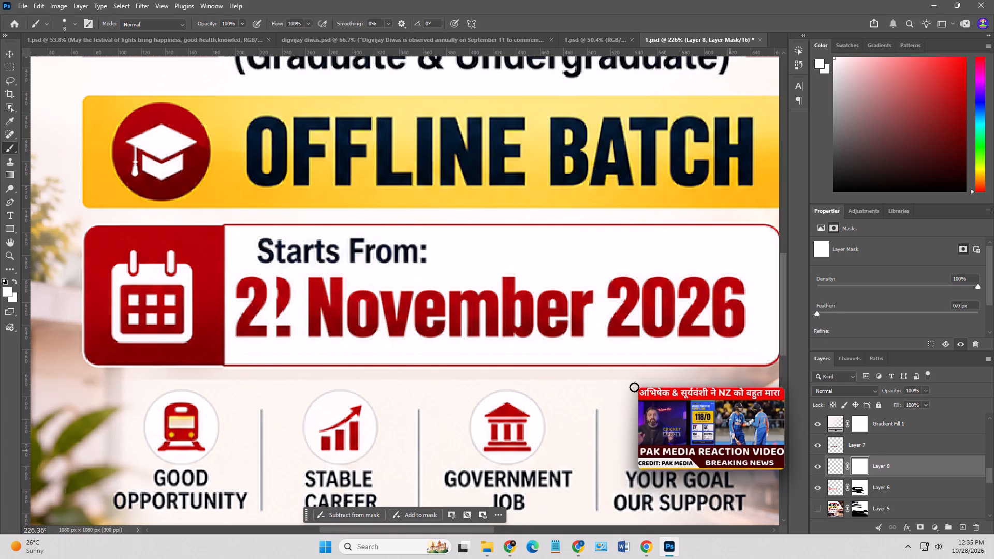
Move the copied "November 2026" on Layer 7 19 px to the right, to X 274 px.
left_click(8, 55)
left_click(355, 301)
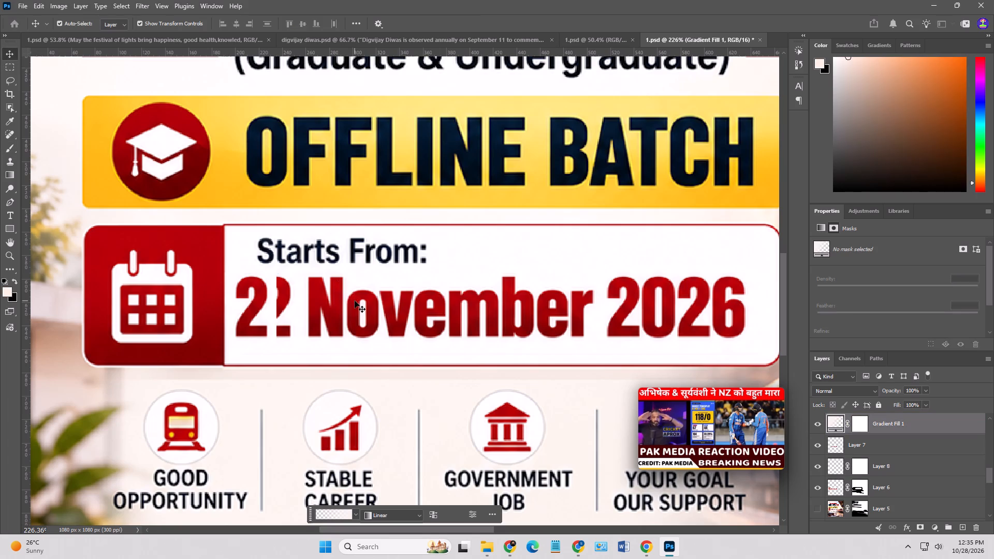
left_click(865, 447)
scroll(422, 315, "down", 1, "alt")
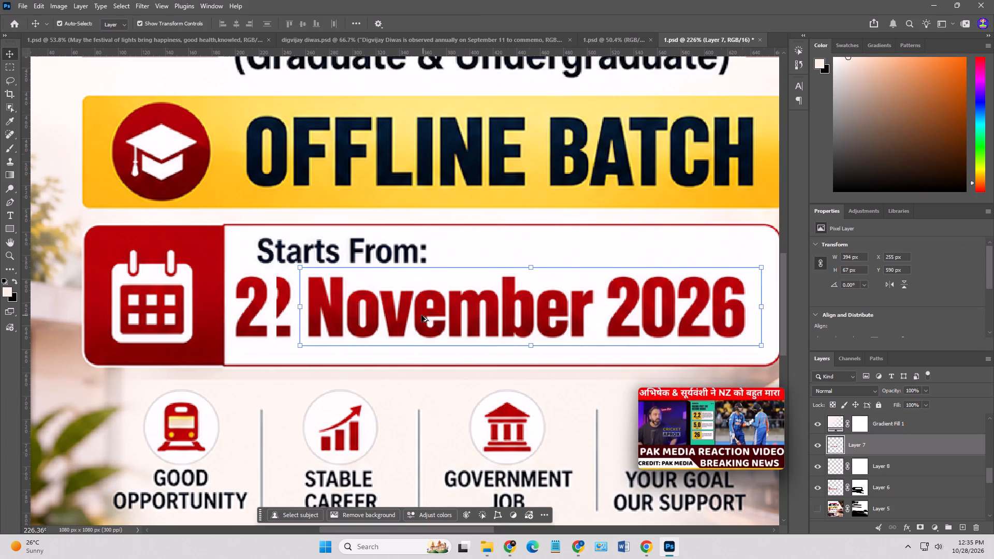
scroll(421, 315, "down", 1, "alt")
key("shift+Right")
key("shift+Right")
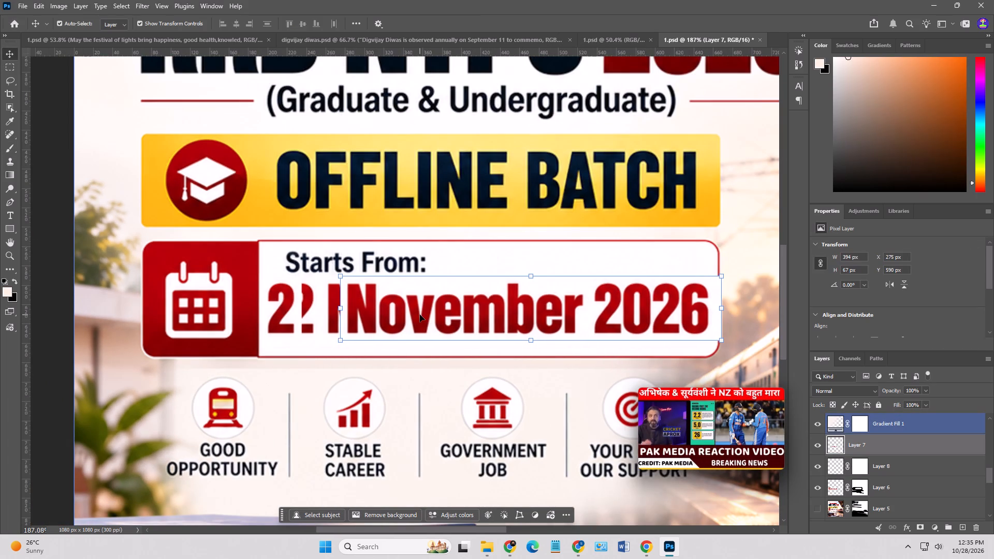
key("shift+Left")
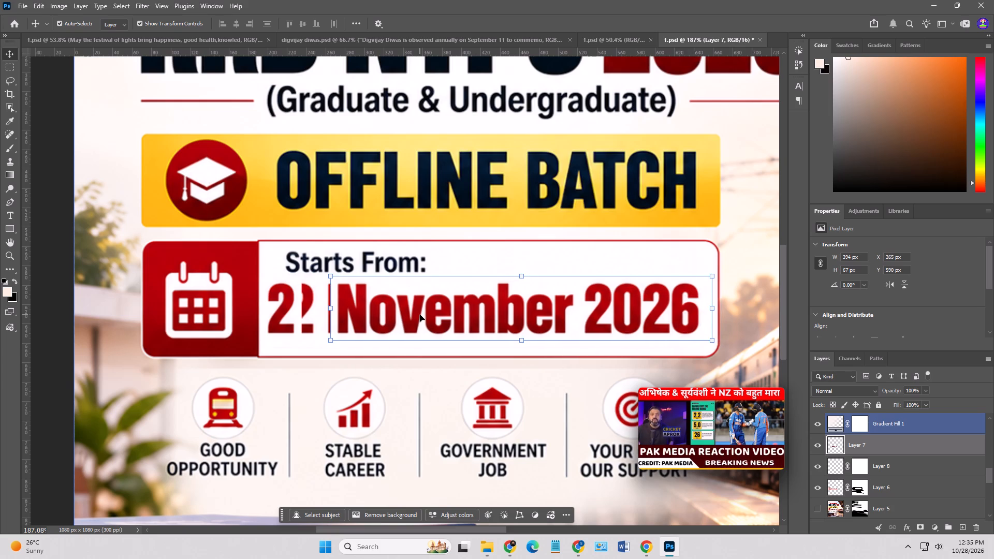
key("Right")
key("Right")
key("Right")
key("Right")
key("Right")
key("Right")
key("Right")
key("Right")
key("Right")
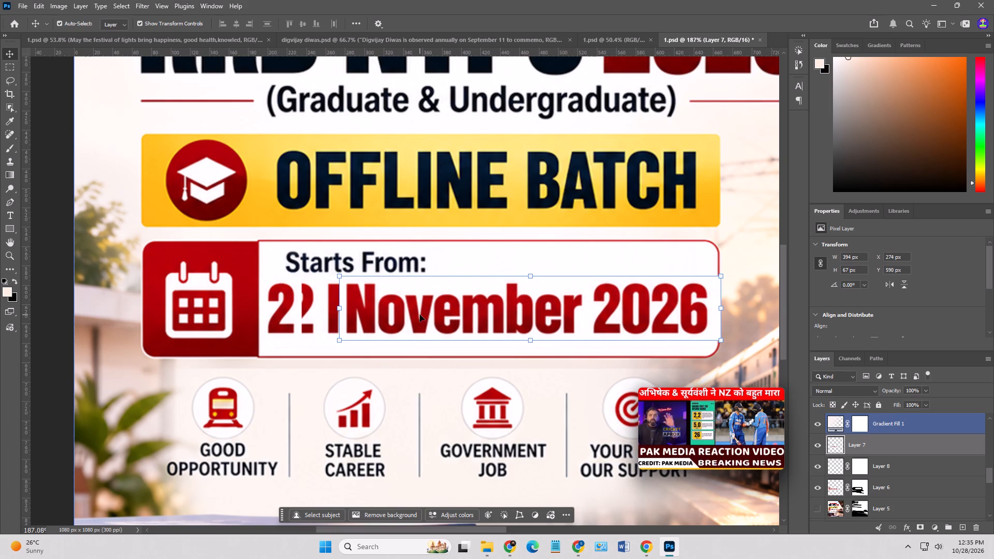
Add a new text layer above Layer 7 reading "nd", placed just below the start date.
left_click(881, 453)
left_click(7, 215)
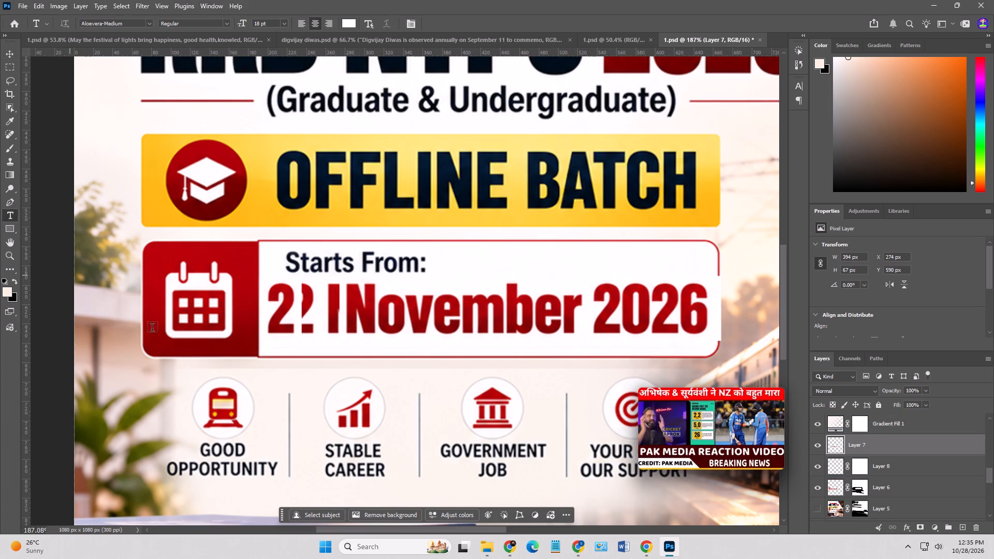
left_click(266, 389)
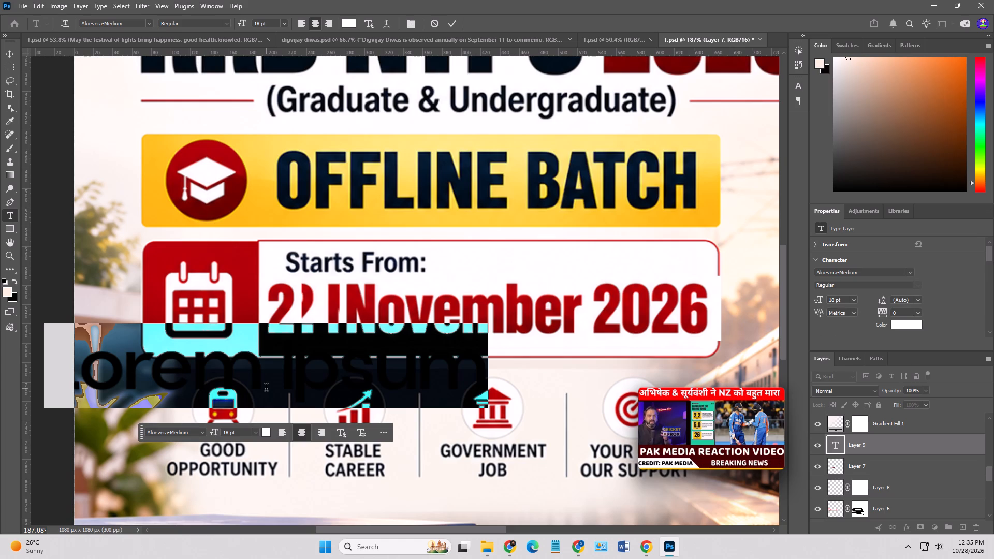
type("ND")
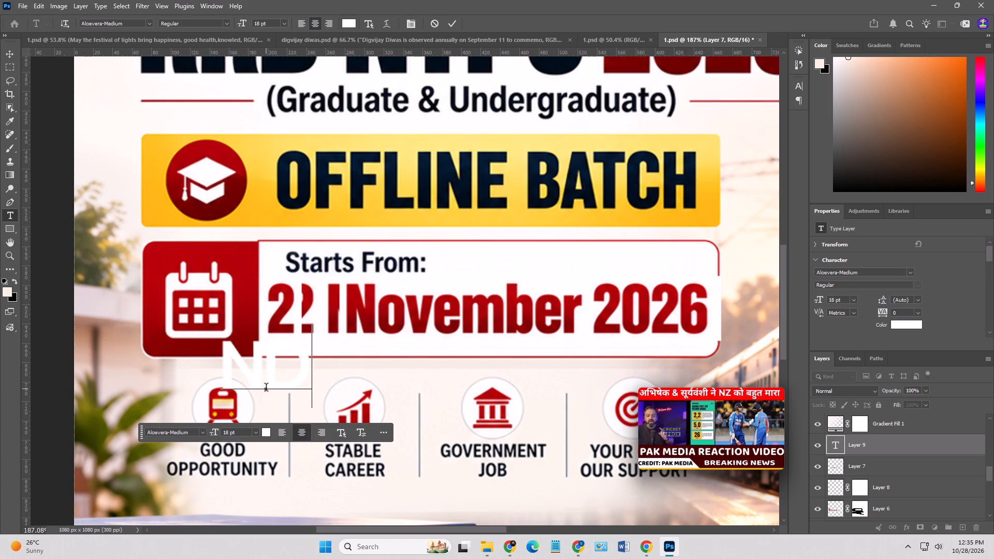
key("BackSpace")
key("BackSpace")
key("BackSpace")
type("nd")
left_click(8, 53)
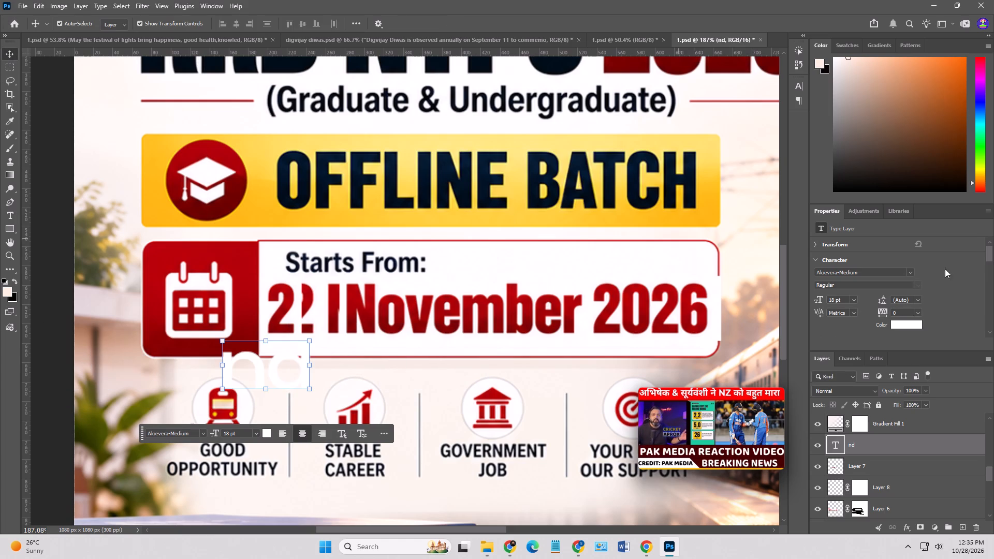
Set the font of the "nd" text to Anton Regular.
left_click(872, 273)
key("a")
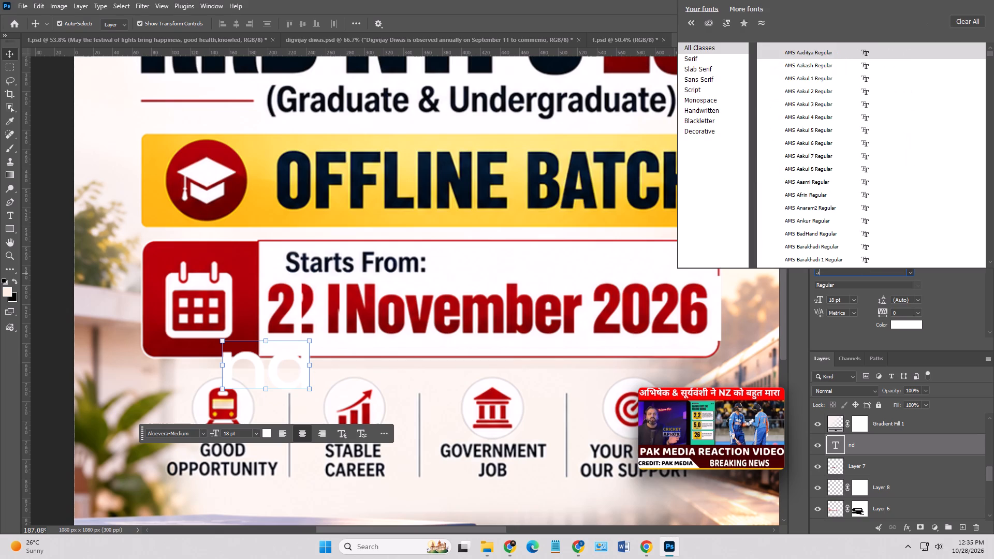
type("nth")
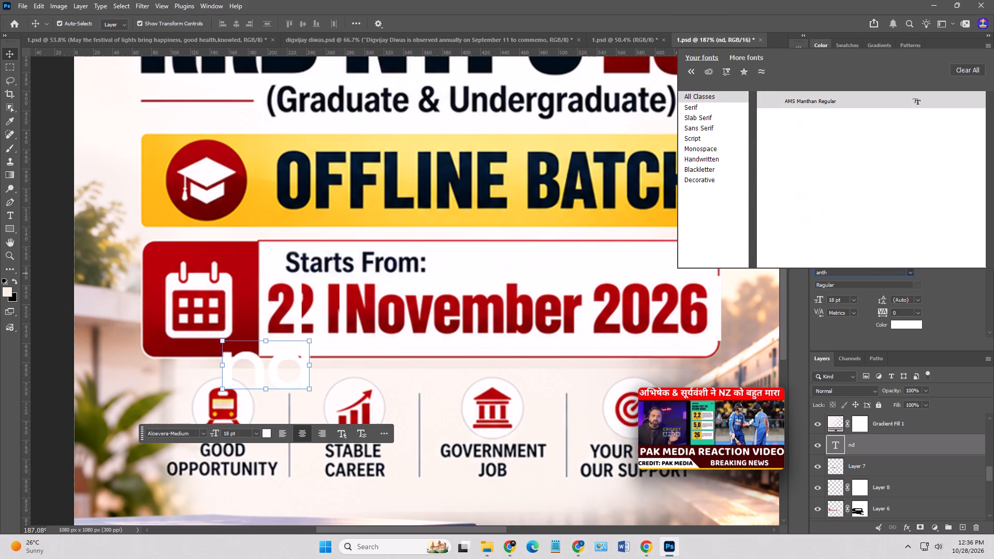
key("BackSpace")
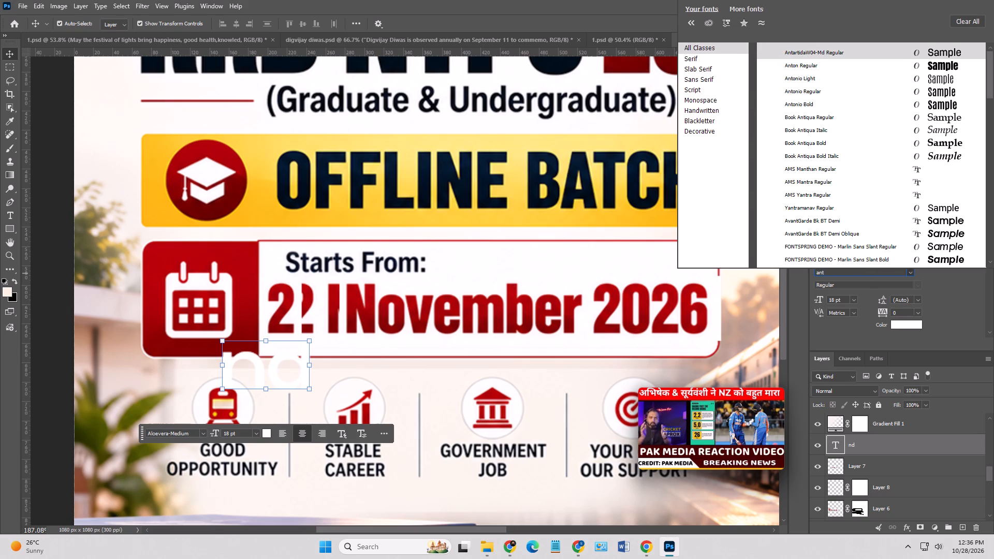
left_click(862, 66)
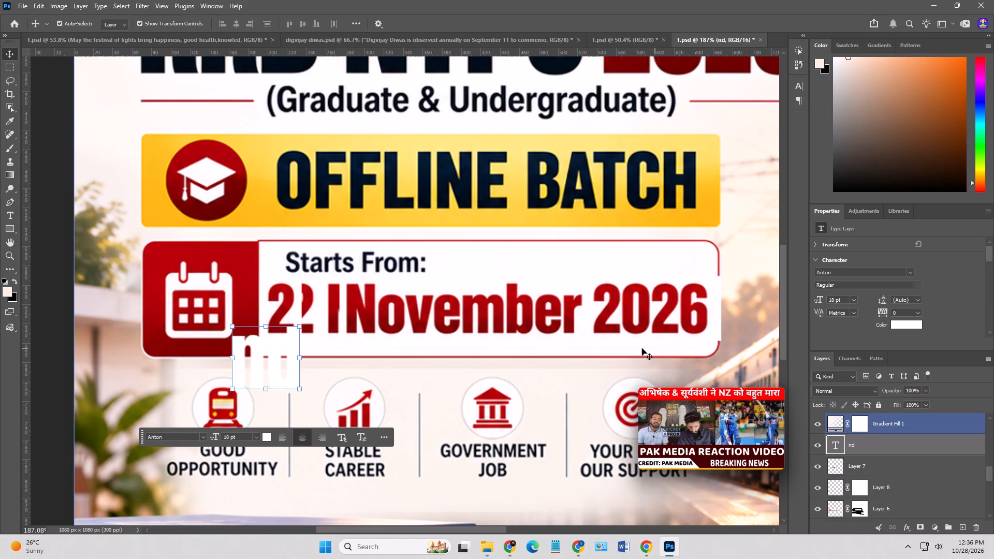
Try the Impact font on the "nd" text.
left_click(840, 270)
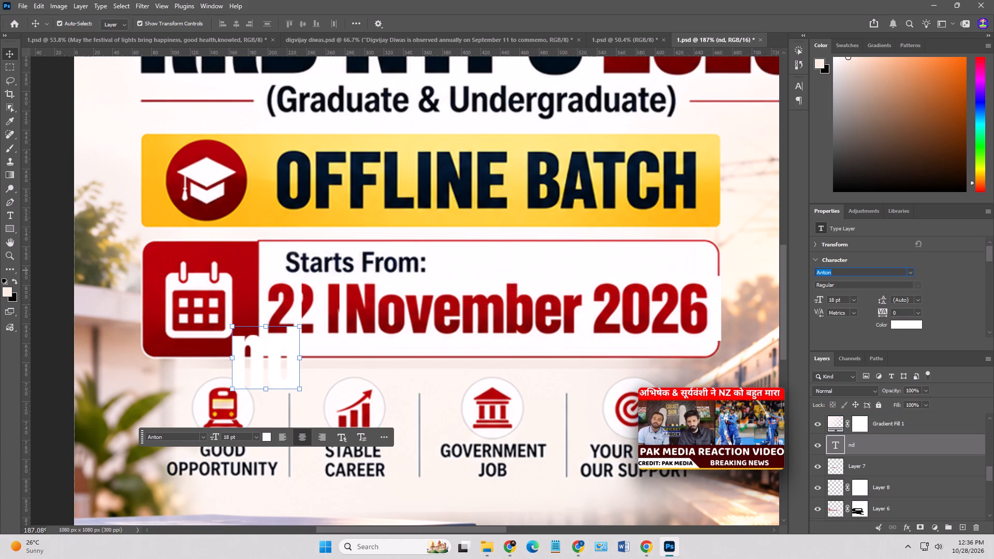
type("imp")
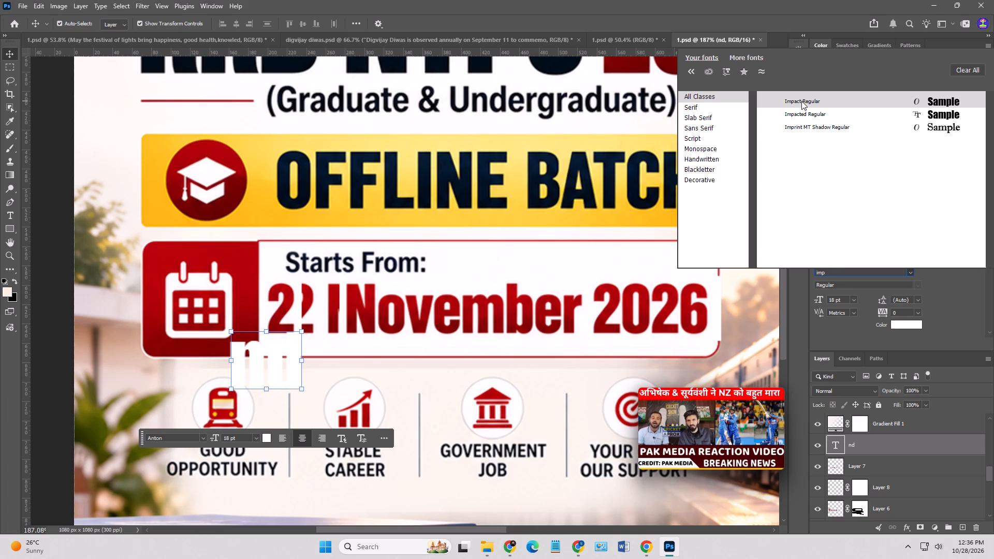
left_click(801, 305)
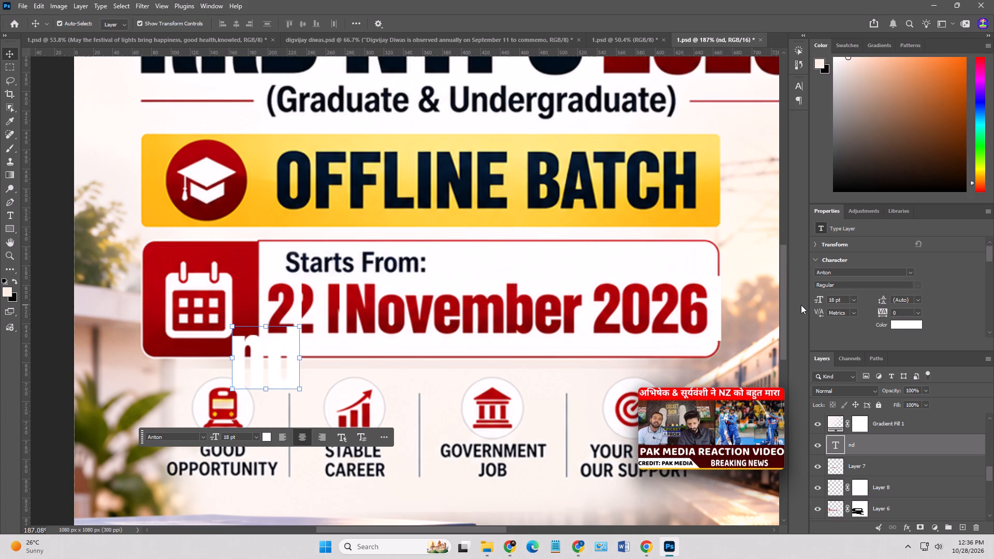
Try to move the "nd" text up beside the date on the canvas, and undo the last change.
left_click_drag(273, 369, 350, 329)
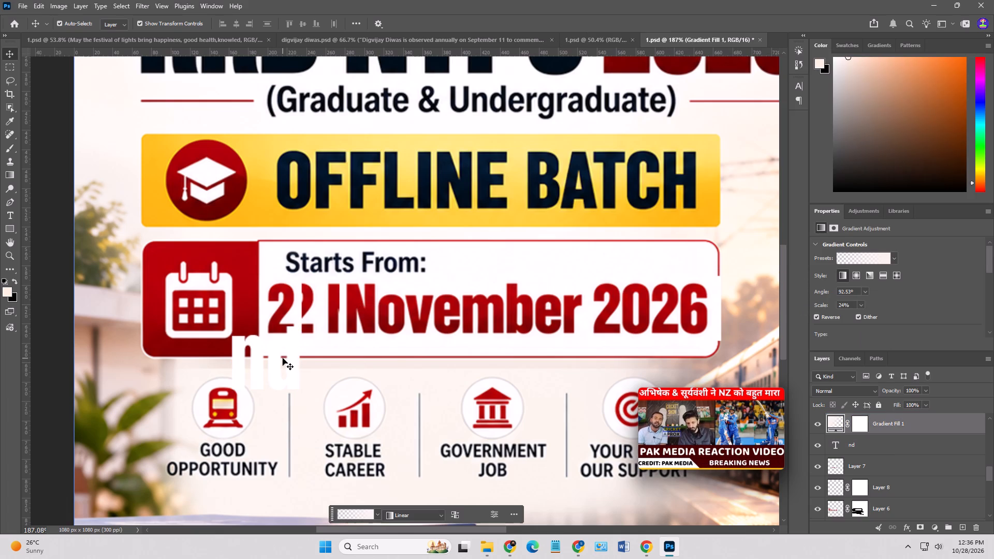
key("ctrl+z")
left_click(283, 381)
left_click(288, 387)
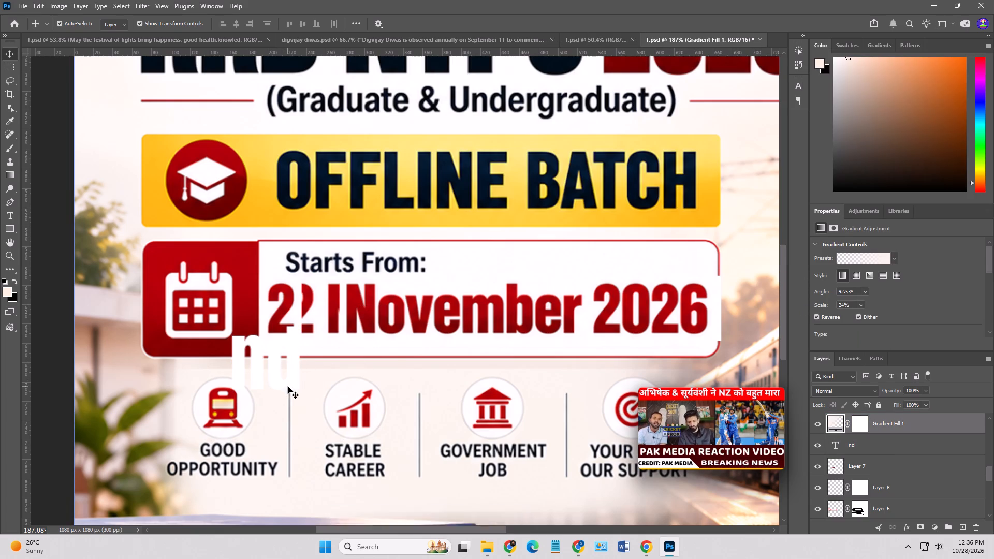
Scale the "nd" text down to about 7.6 pt and place it just after the copied "2".
left_click(855, 449)
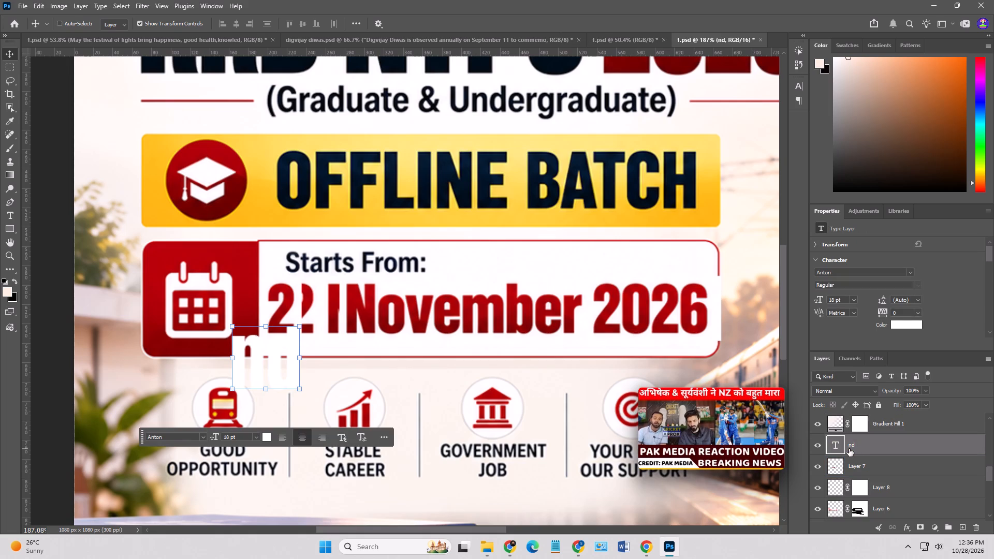
key("ctrl+t")
left_click_drag(301, 409, 282, 393, "alt")
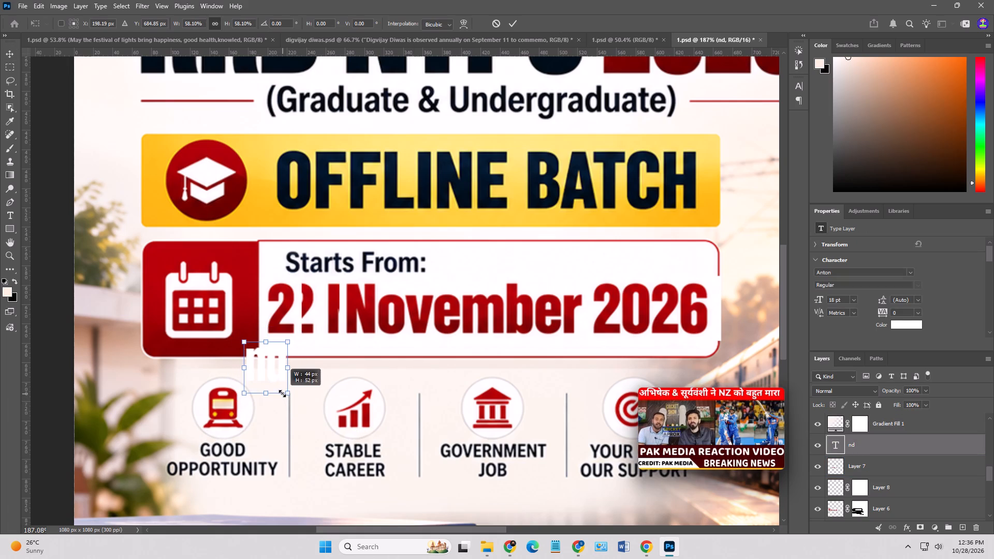
left_click_drag(282, 393, 282, 393, "alt")
left_click_drag(277, 377, 322, 331)
left_click_drag(330, 292, 327, 301, "alt")
left_click_drag(313, 306, 316, 311)
key("Return")
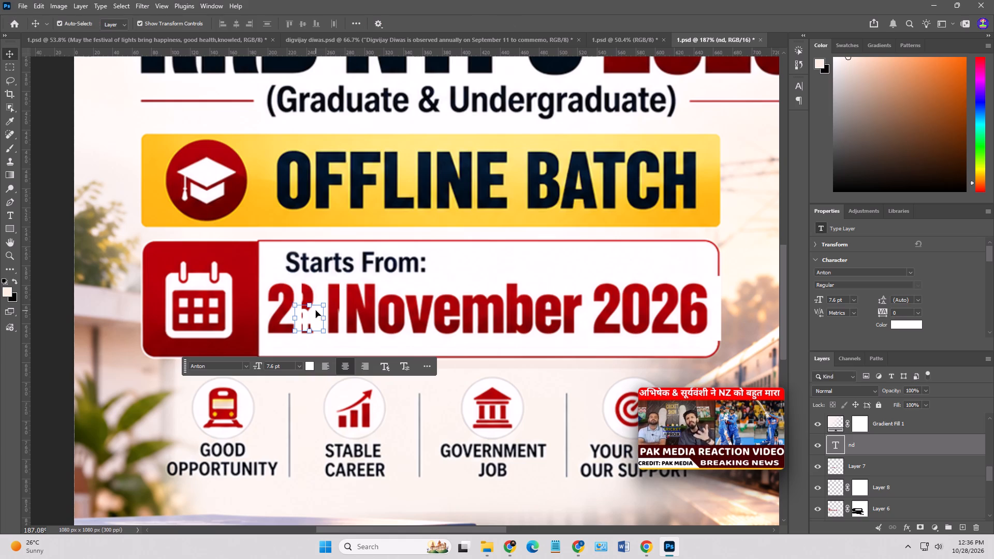
Colour the "nd" text red #ae010a, sampled from the word "November".
left_click(898, 323)
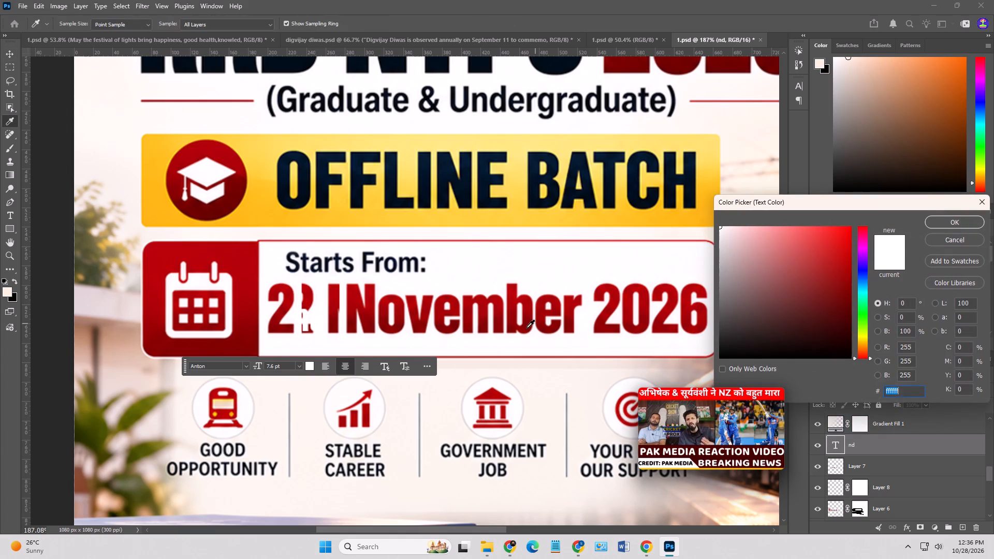
left_click(526, 328)
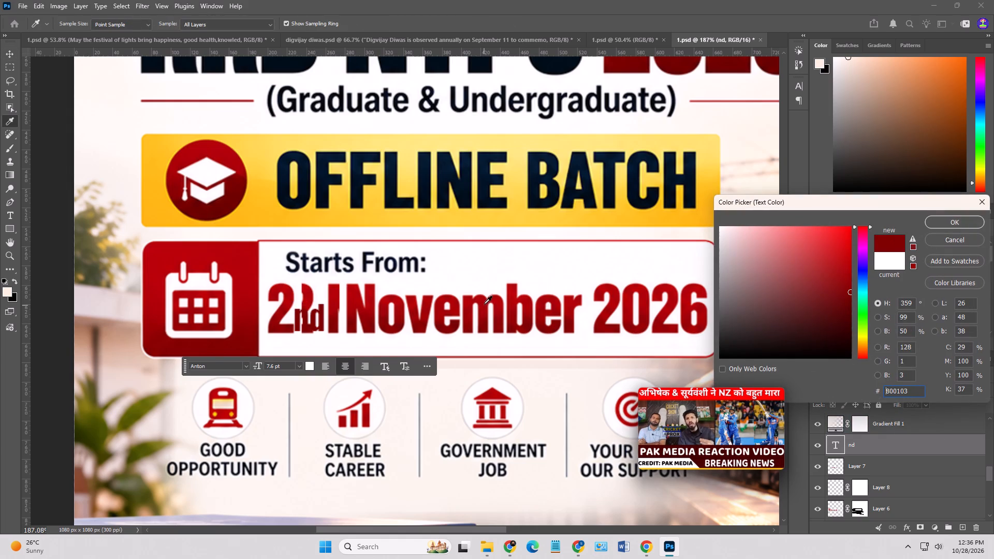
left_click(478, 301)
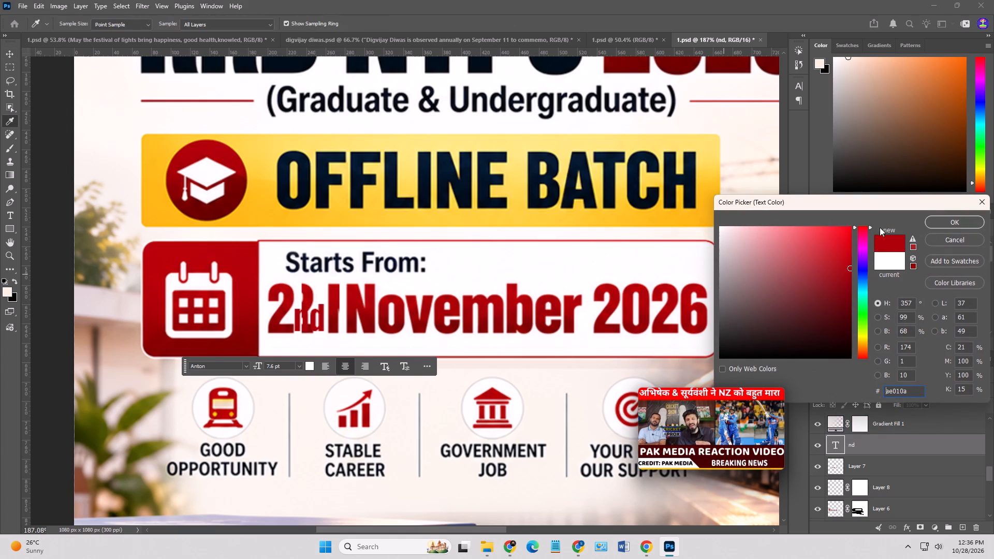
left_click(940, 220)
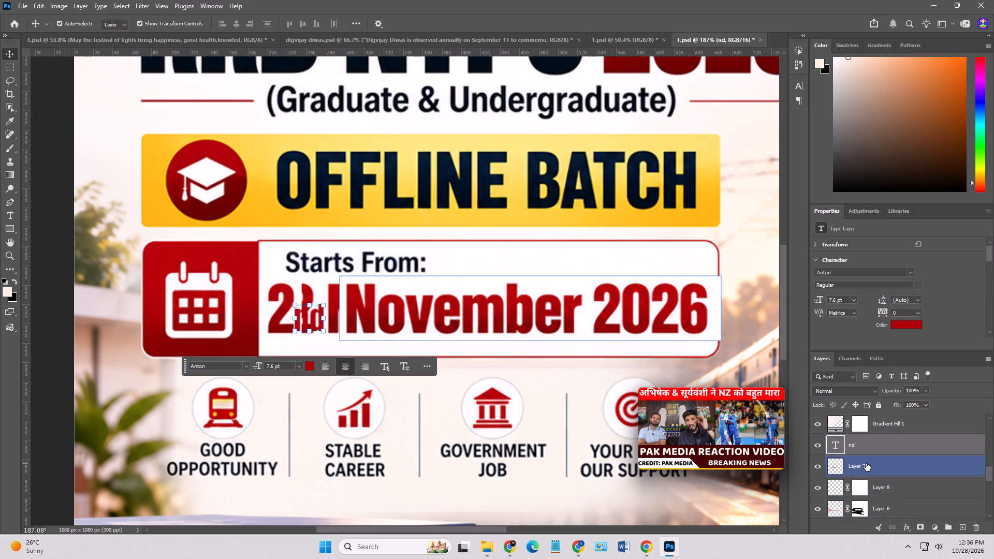
Scale Layers 7 and 8 together to about 93% and shift them back towards the red calendar panel.
left_click(866, 463)
left_click(894, 488, "shift")
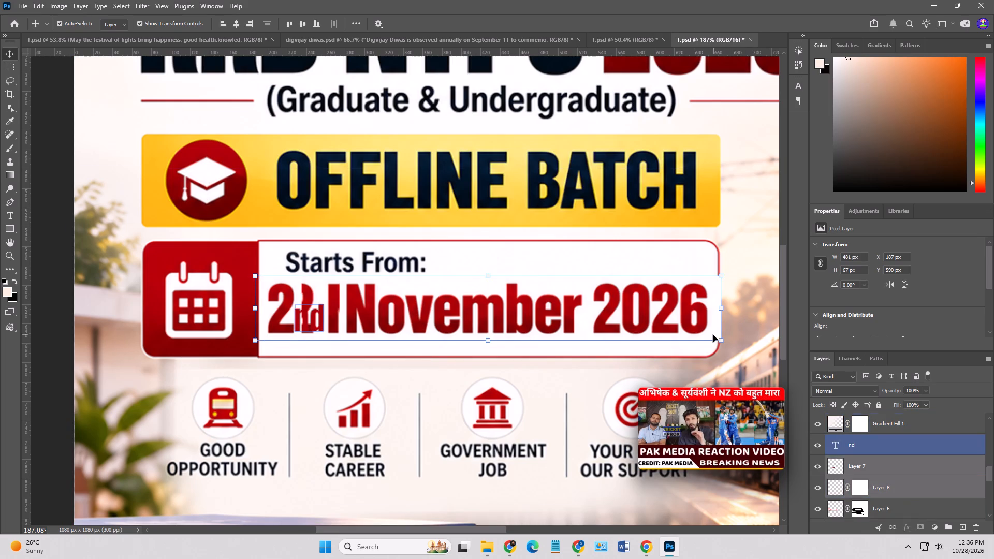
left_click_drag(719, 339, 701, 336)
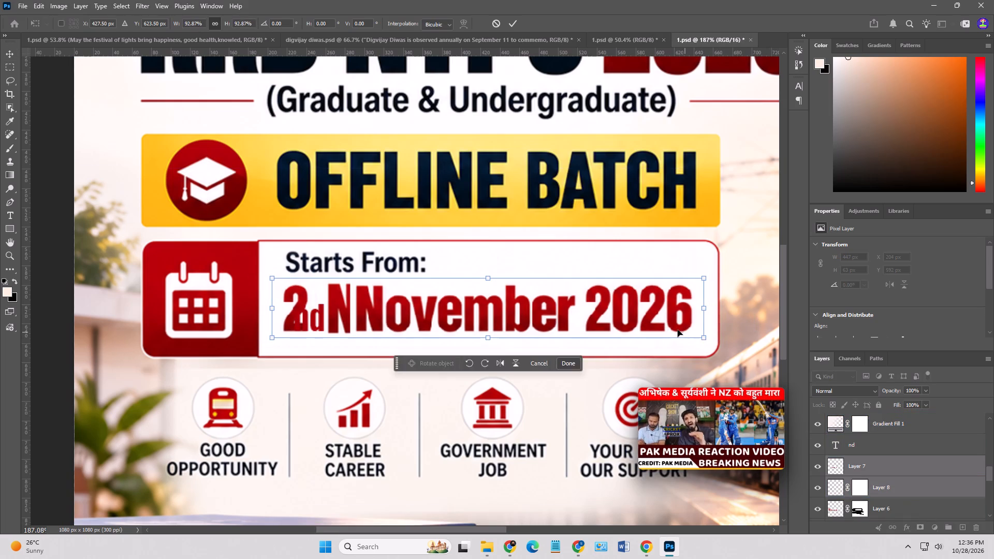
left_click_drag(676, 329, 661, 330)
key("Return")
Move "November 2026" on Layer 7 30 px to the right, to X 299 px.
left_click(706, 365)
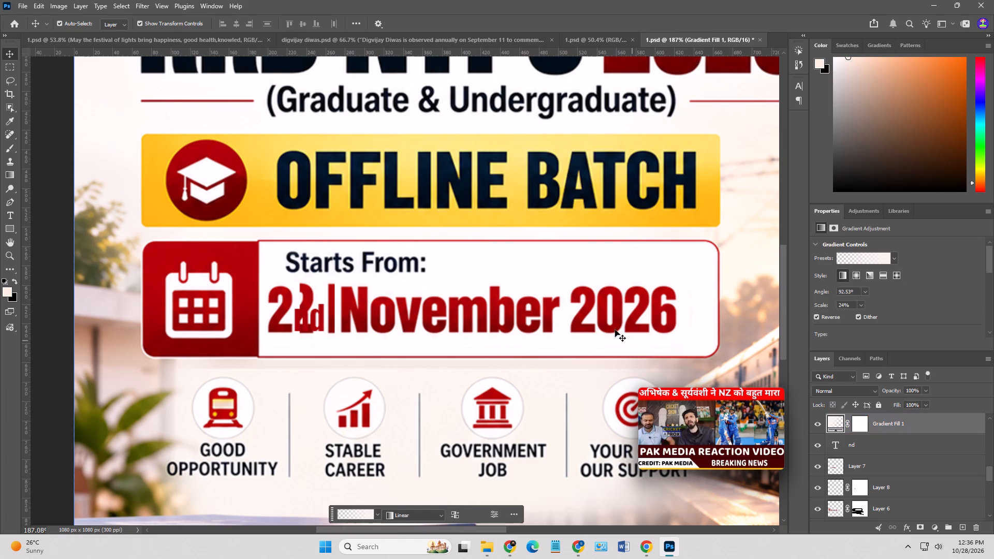
left_click(606, 321)
left_click(603, 322)
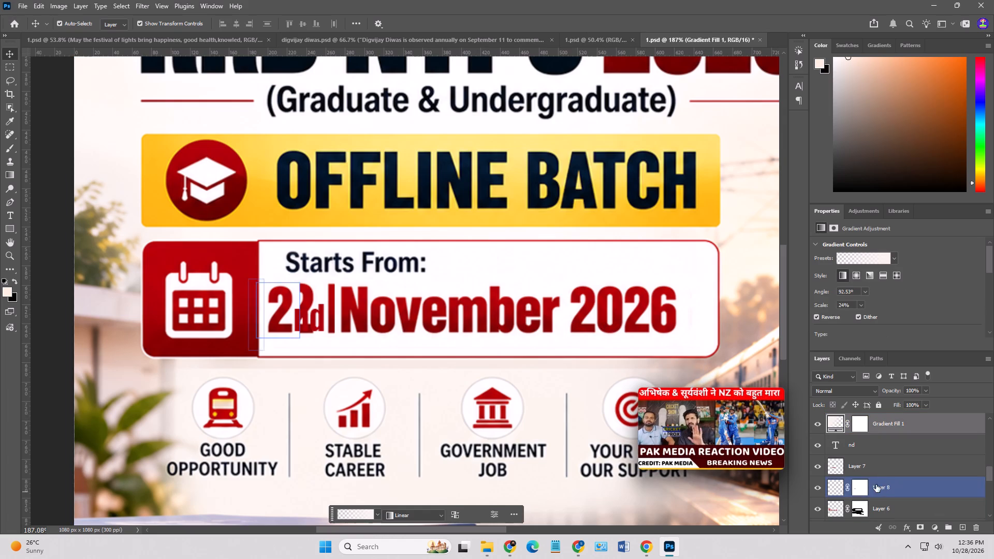
left_click(869, 465)
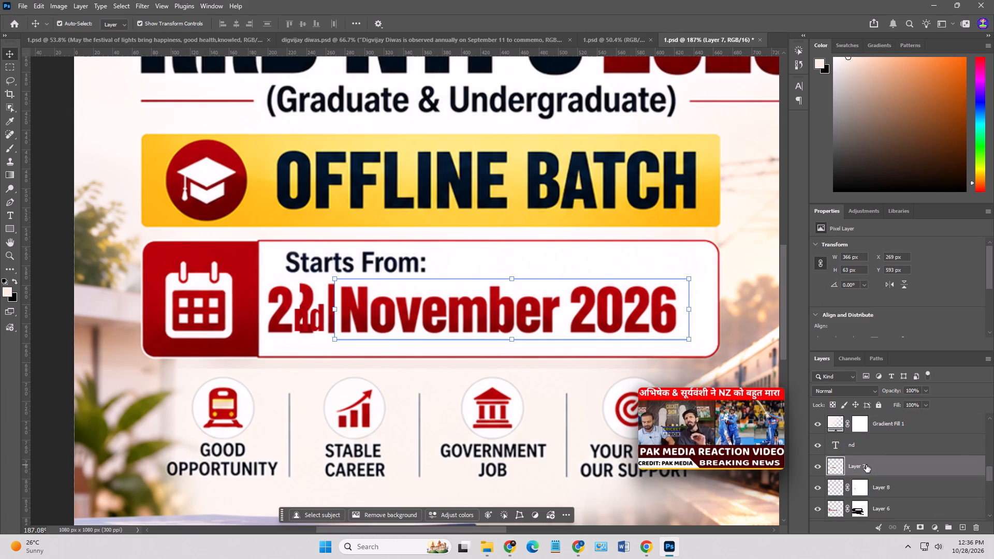
key("shift+Right")
key("shift+Right")
key("shift+Right")
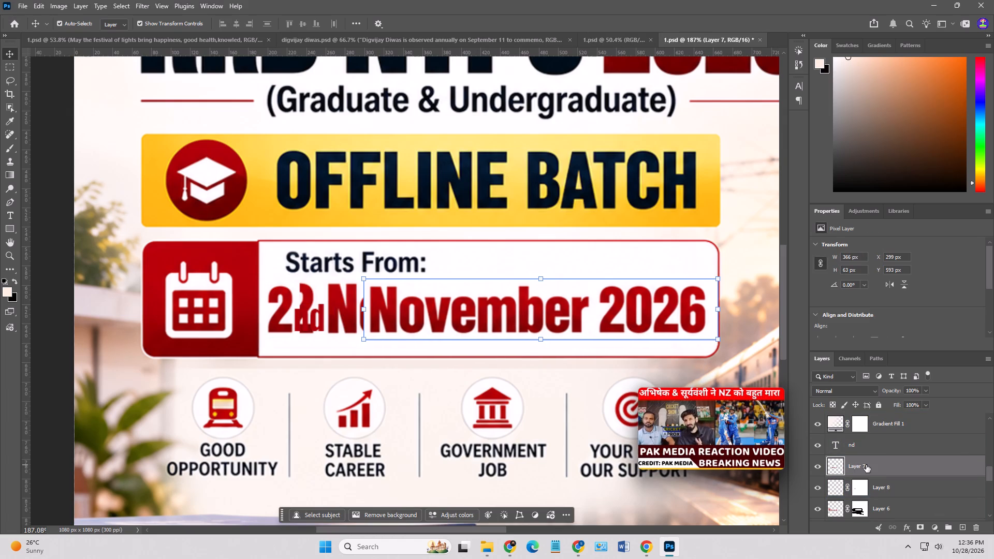
Enlarge the "nd" text to about 9.87 pt and align its baseline with the date, between the "2" and "November".
left_click(277, 330)
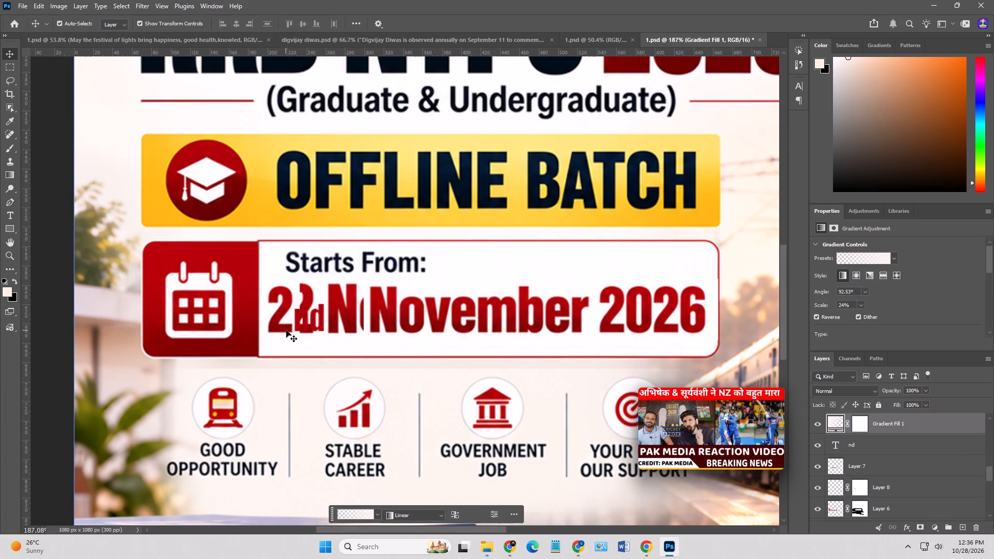
left_click(300, 321)
left_click(304, 322)
left_click(320, 325)
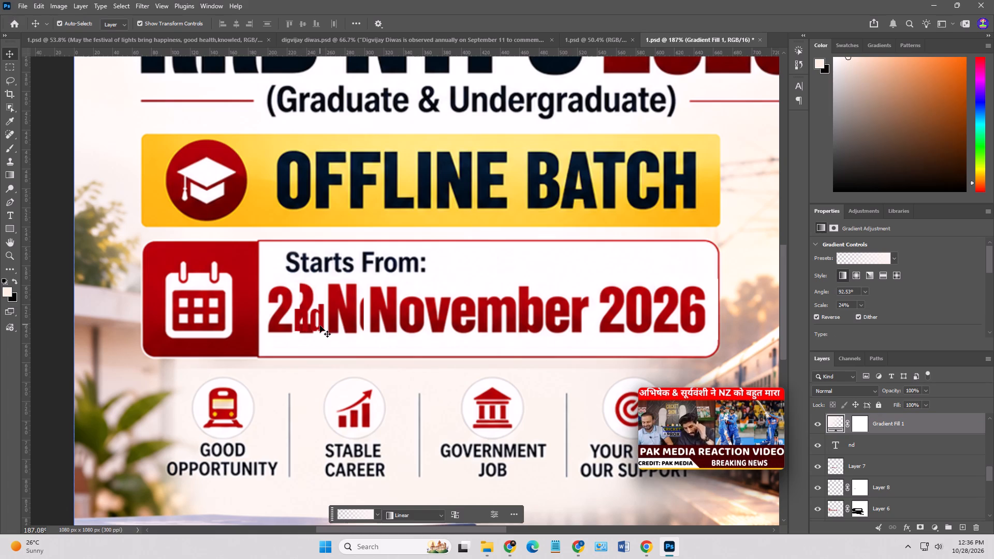
left_click(851, 443)
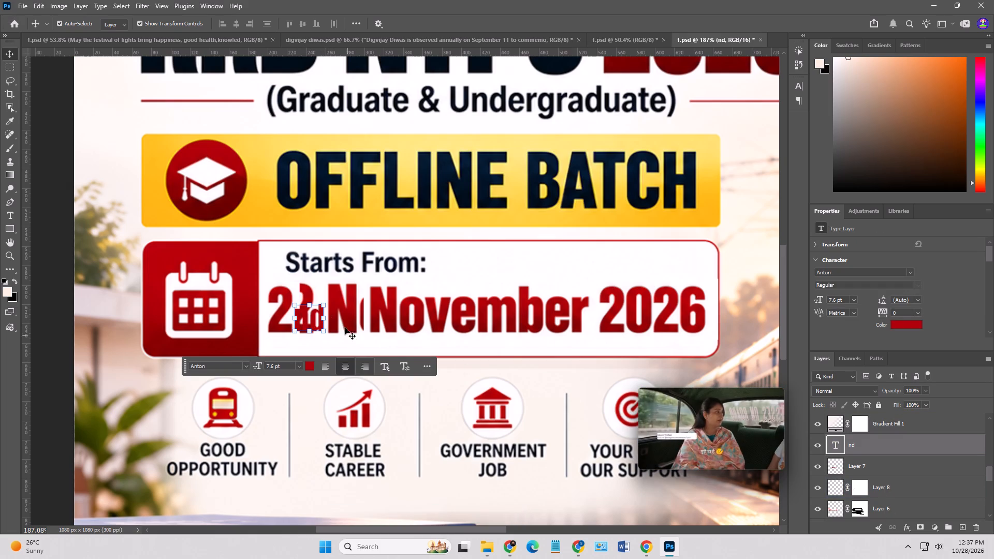
left_click_drag(324, 305, 333, 293)
scroll(330, 319, "up", 2, "alt")
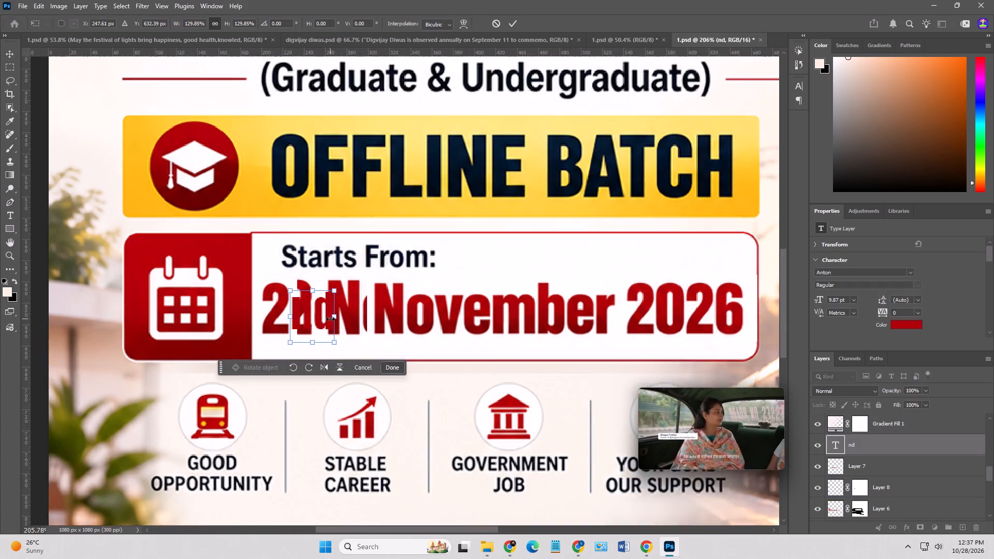
scroll(330, 319, "up", 4, "alt")
left_click_drag(329, 321, 333, 329)
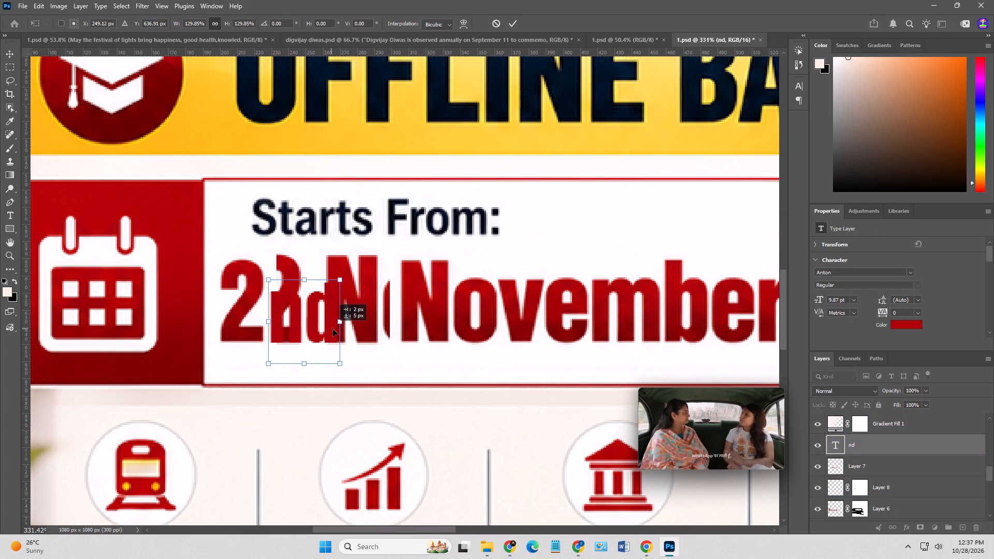
left_click_drag(333, 329, 333, 329)
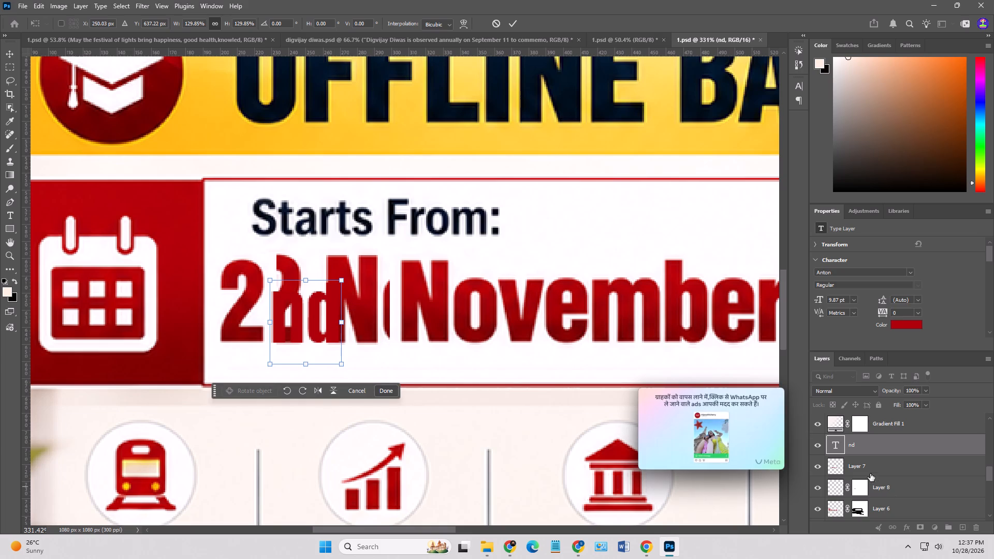
Merge Layer 7, Layer 8 and Layer 6 into a single layer.
left_click(866, 465)
left_click(876, 502, "shift")
key("ctrl+e")
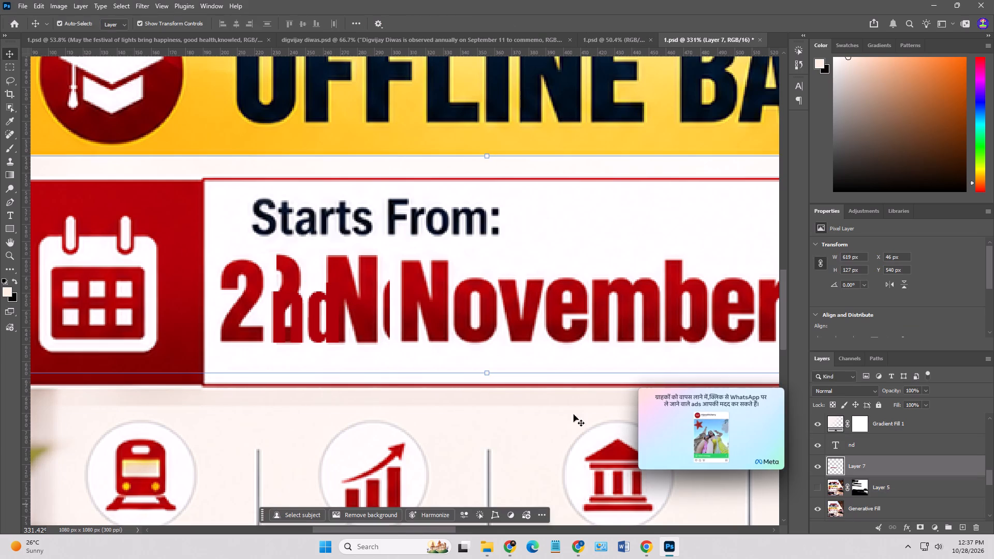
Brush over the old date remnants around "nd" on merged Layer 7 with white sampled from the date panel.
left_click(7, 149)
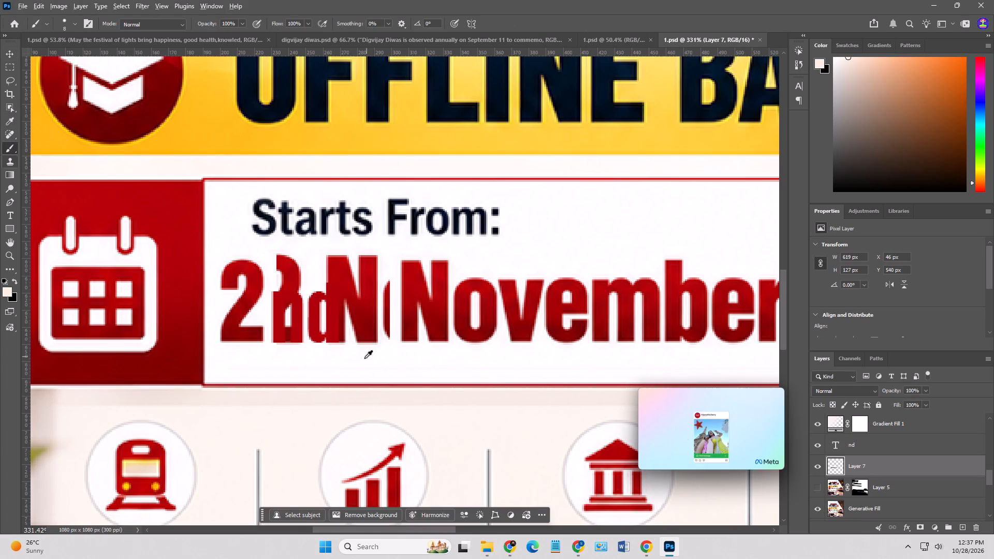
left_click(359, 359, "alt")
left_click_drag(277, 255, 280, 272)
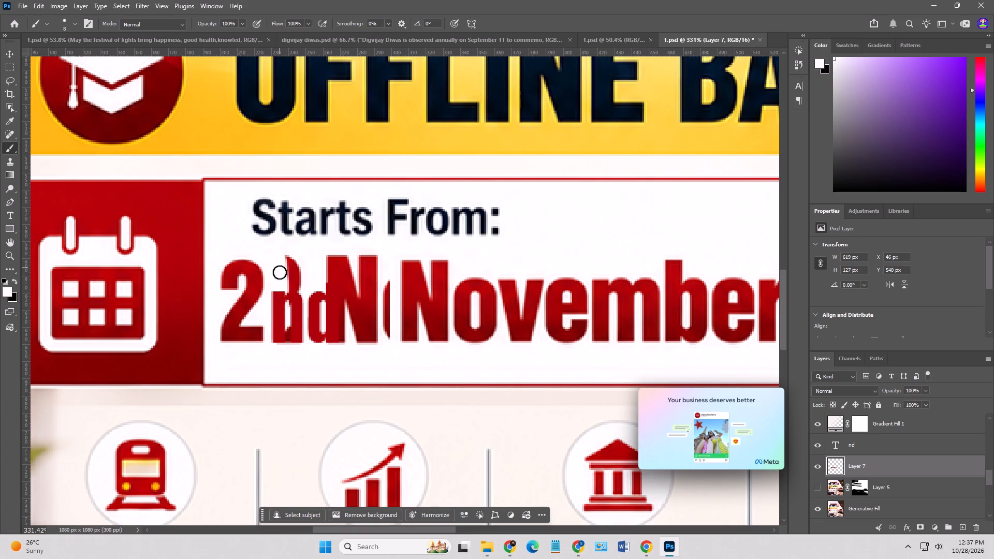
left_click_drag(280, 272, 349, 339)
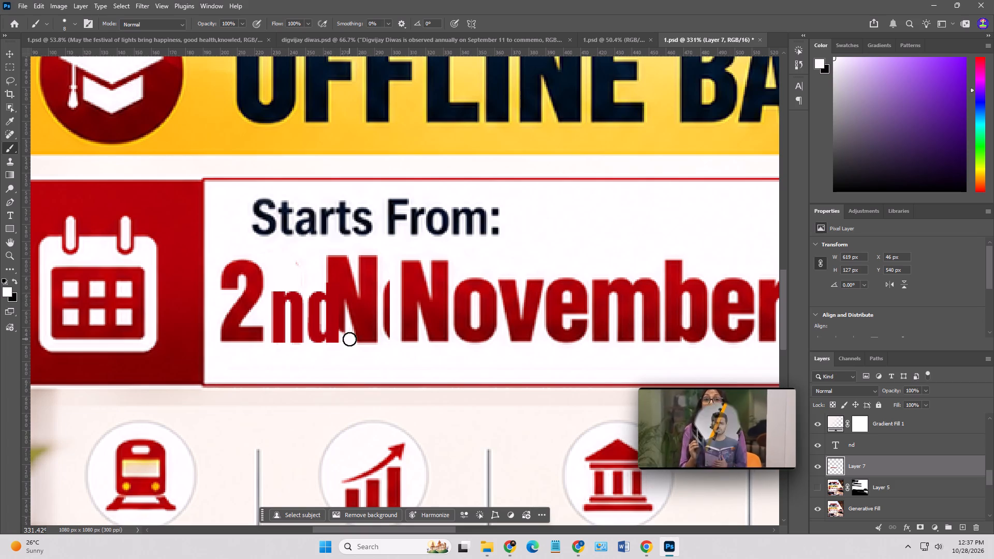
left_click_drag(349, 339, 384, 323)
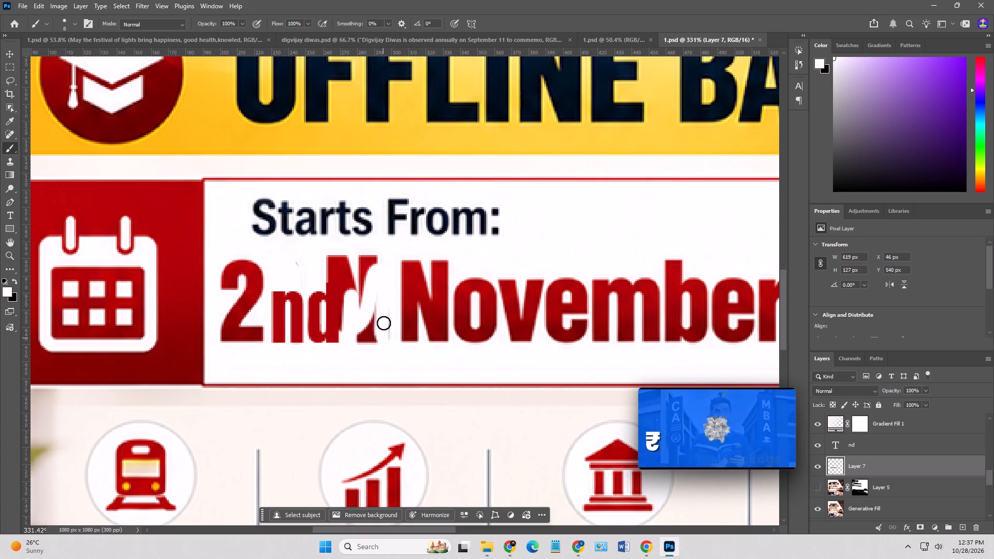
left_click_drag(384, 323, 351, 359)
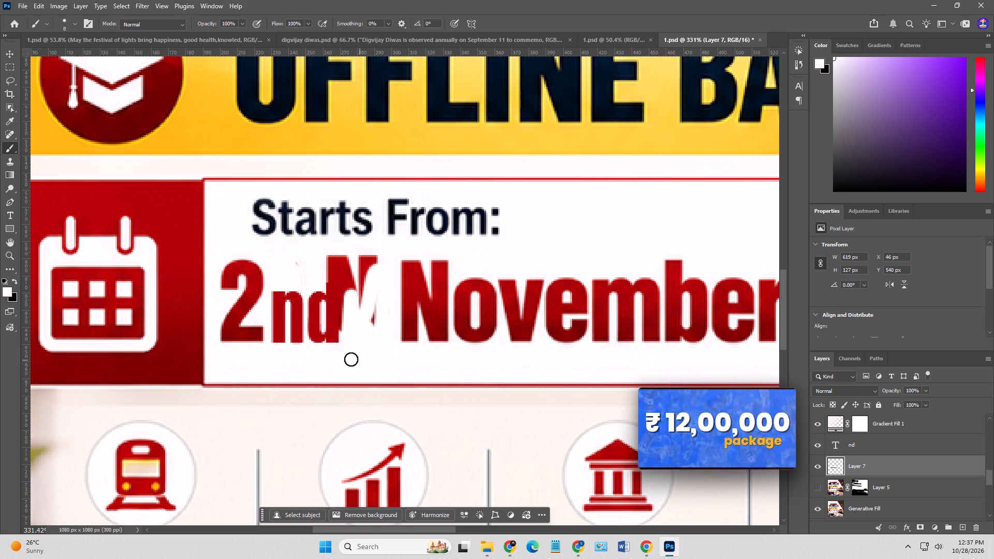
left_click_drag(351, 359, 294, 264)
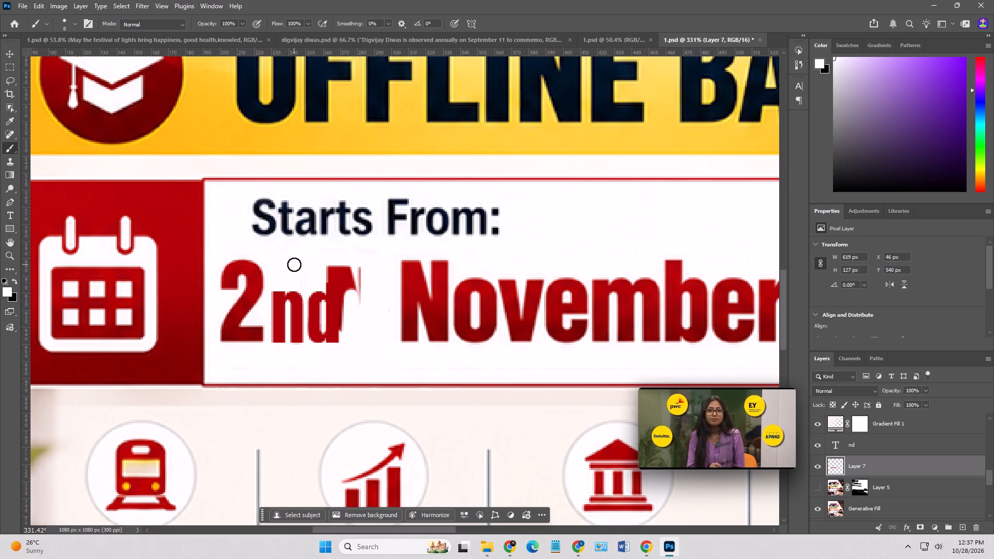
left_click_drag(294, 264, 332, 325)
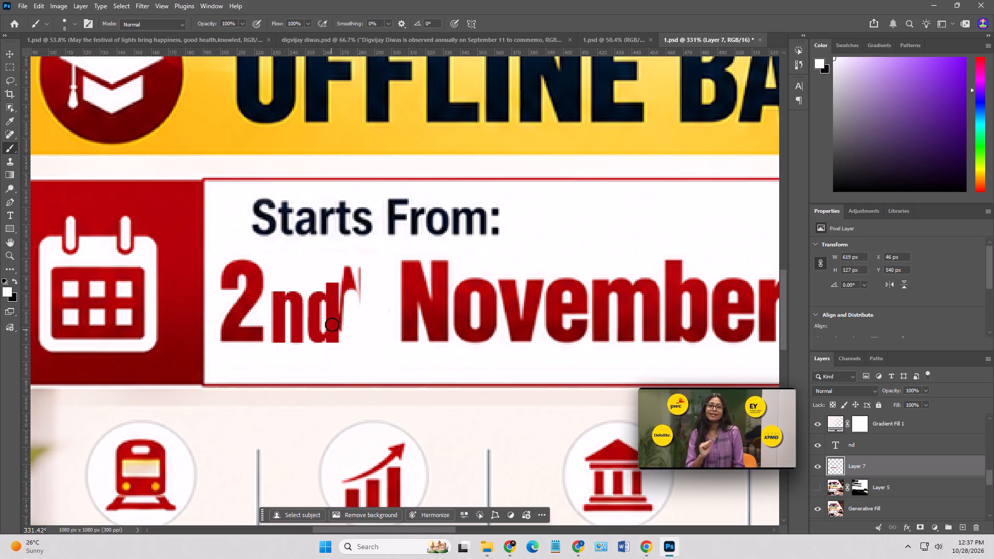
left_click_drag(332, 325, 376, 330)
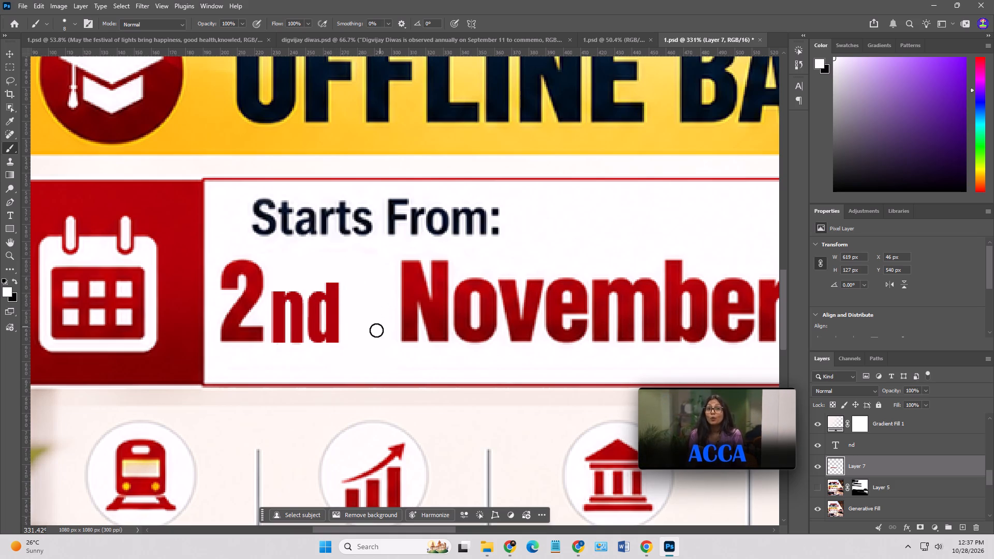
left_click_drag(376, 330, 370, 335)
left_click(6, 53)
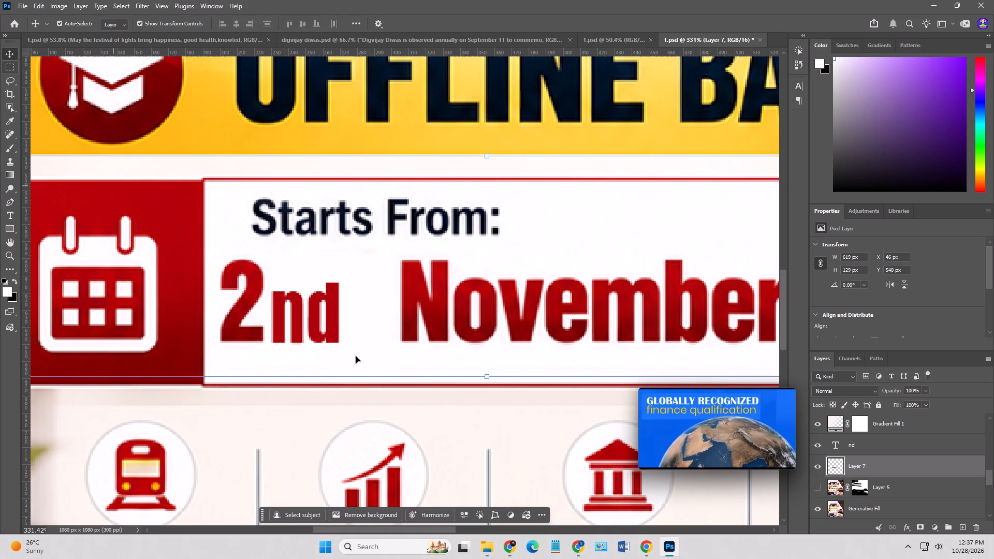
Undo the white brush strokes and the merge of Layers 7, 8 and 6.
key("ctrl+z")
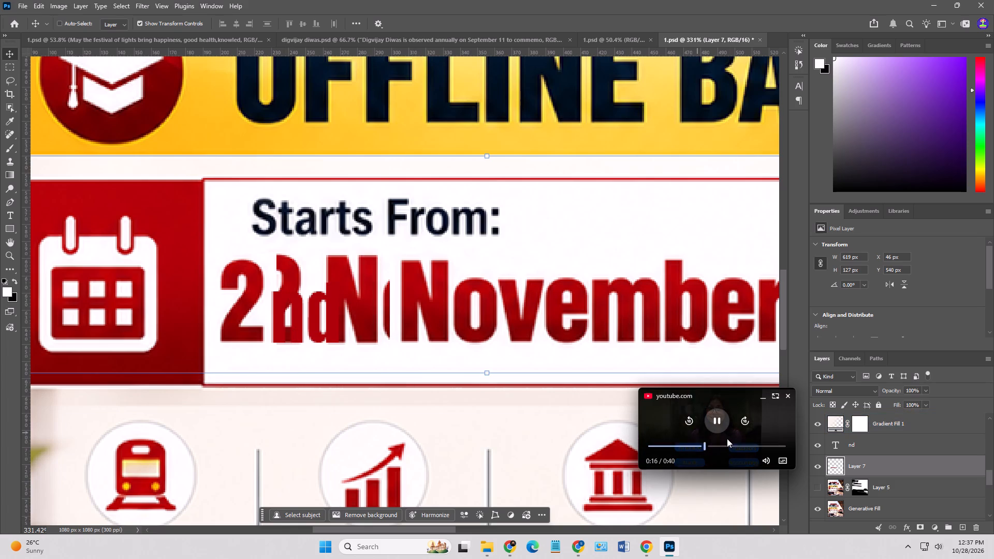
key("ctrl+z")
Move "November 2026" on Layer 7 back 27 px towards "nd", to X 272 px.
left_click(873, 470)
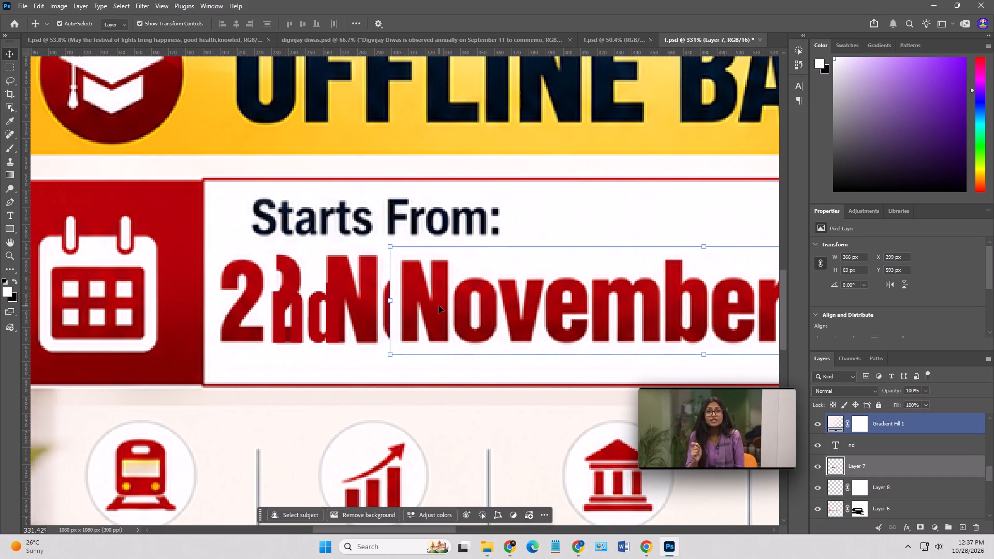
left_click_drag(439, 306, 417, 308)
left_click(437, 297)
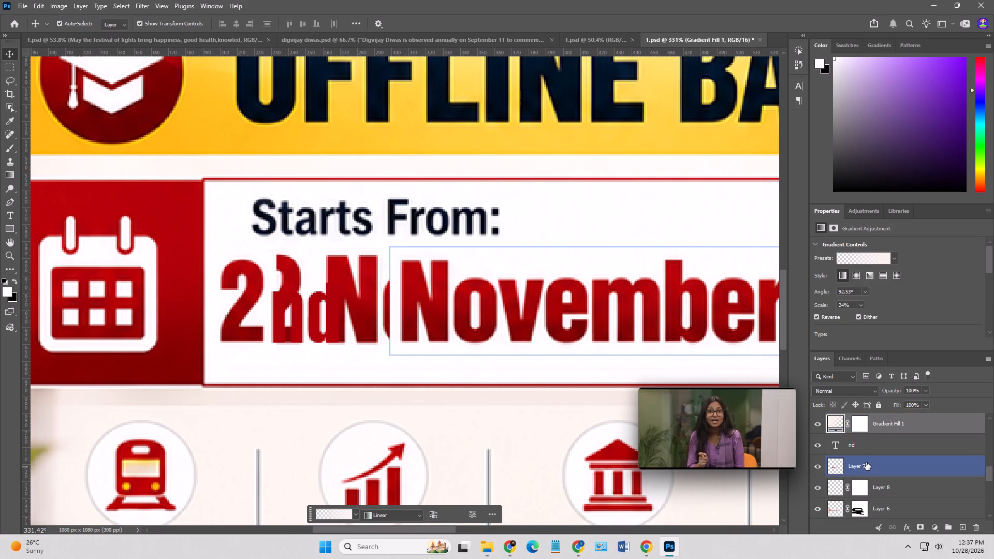
left_click(866, 462)
key("shift+Left")
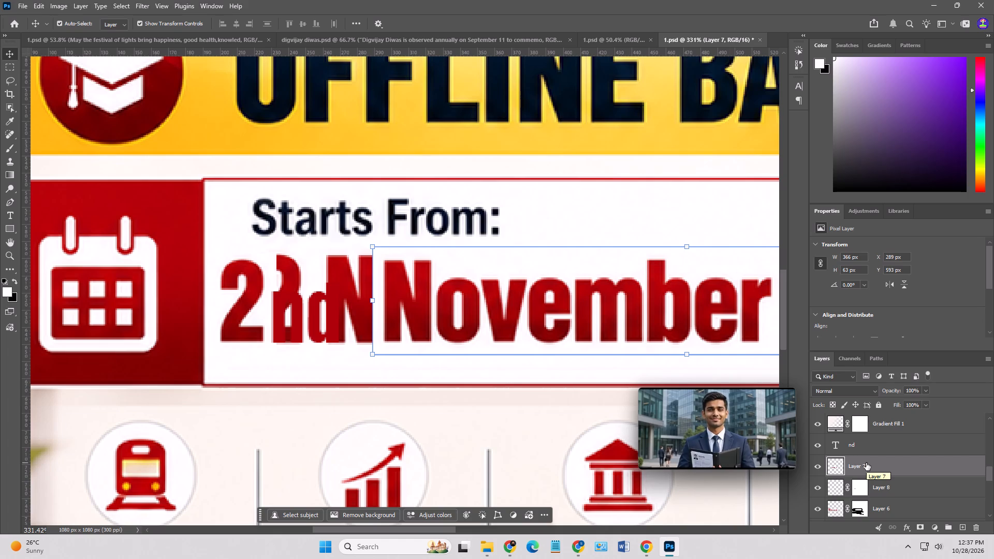
key("shift+Left")
key("shift+Left")
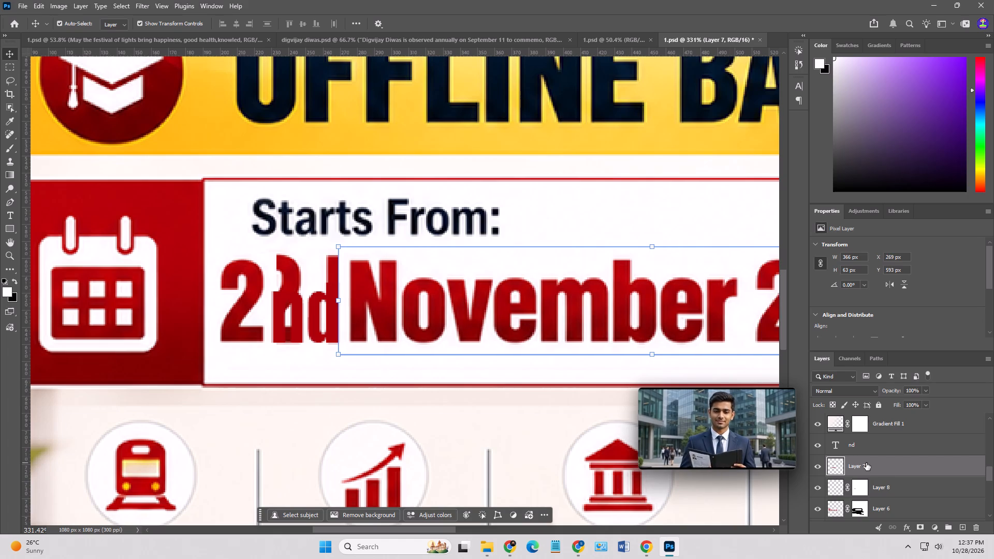
key("Right")
key("Right")
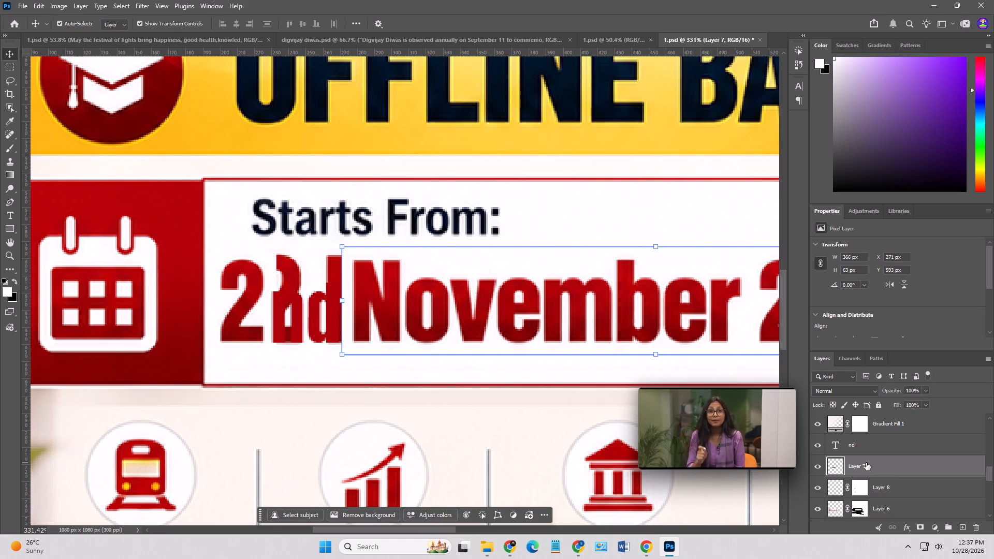
key("Right")
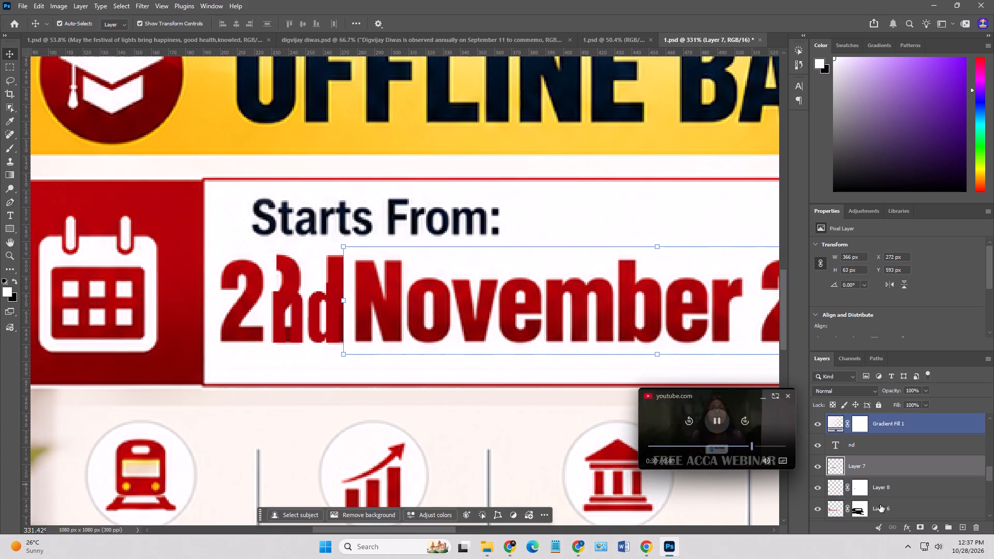
Scale the "nd" text, Layer 7 and Layer 8 together to about 104.4% so the date fills the white panel.
left_click(907, 508, "shift")
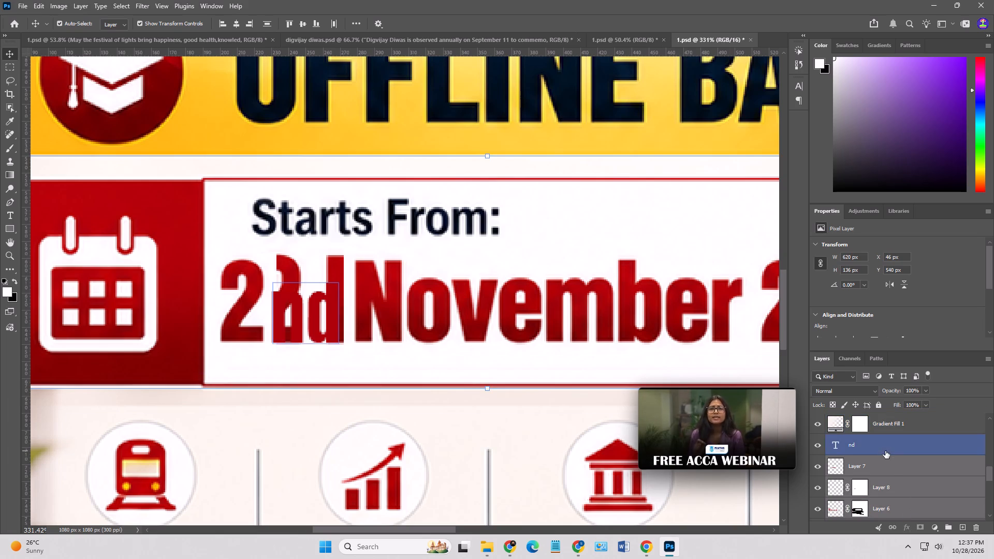
left_click(885, 451)
left_click(895, 491, "shift")
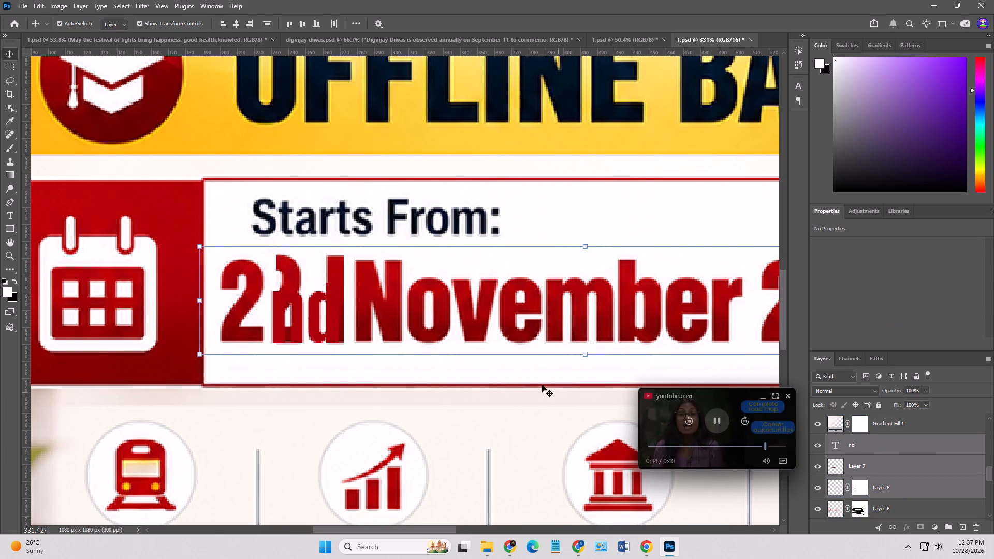
scroll(427, 366, "down", 8, "alt")
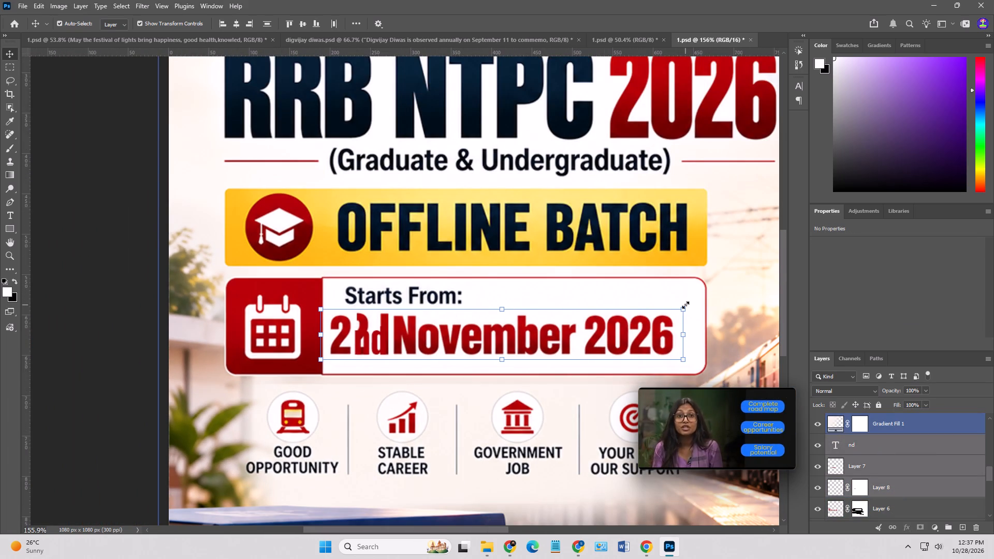
left_click_drag(685, 305, 705, 304)
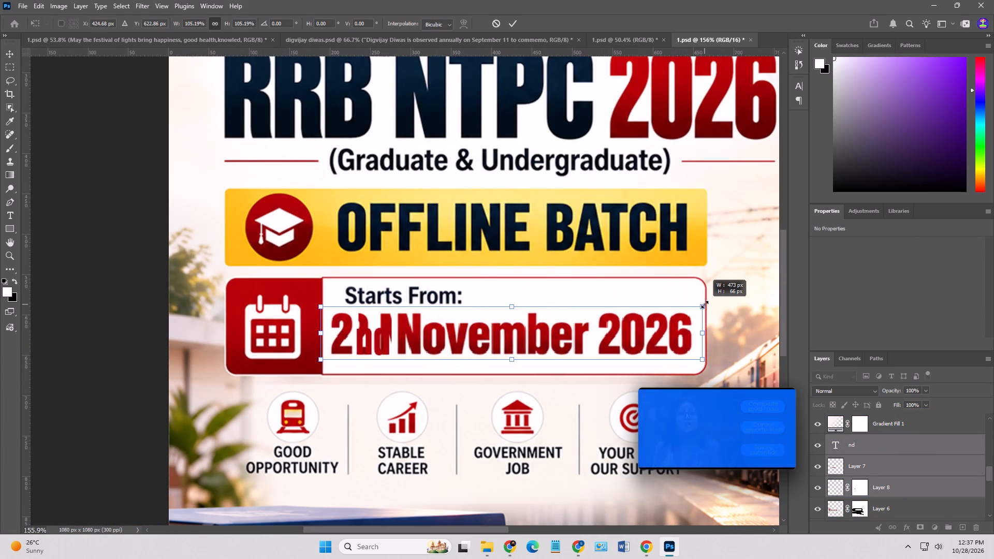
left_click_drag(705, 304, 706, 305)
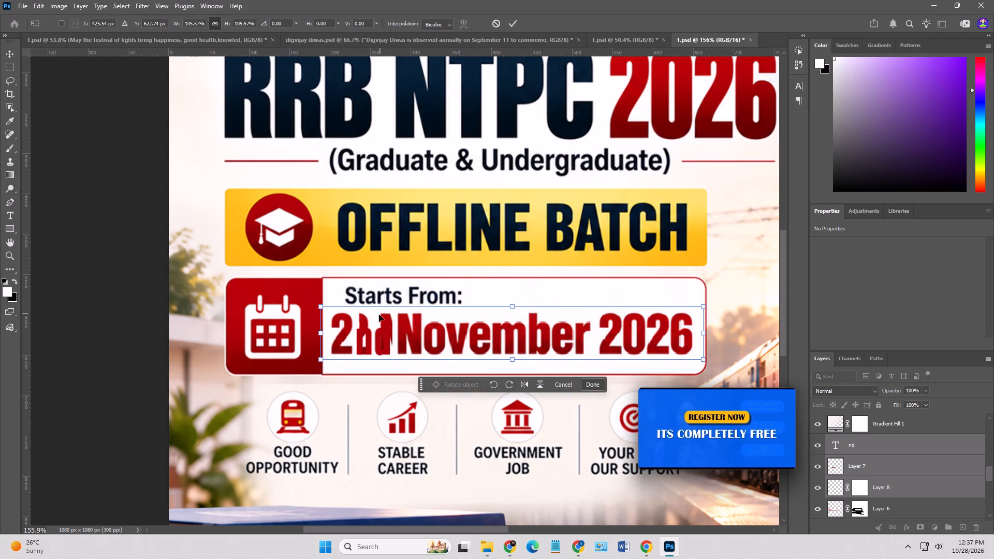
left_click(322, 306)
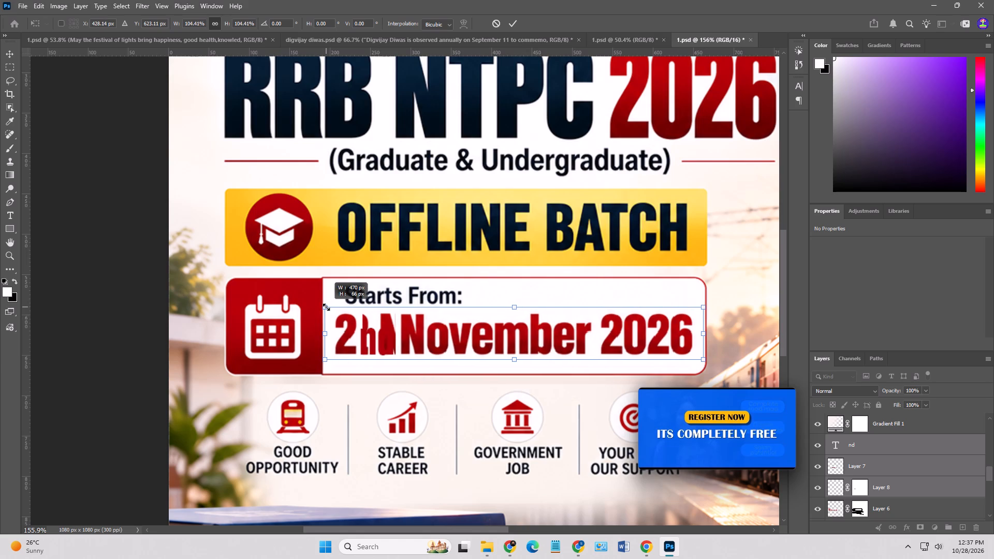
key("Left")
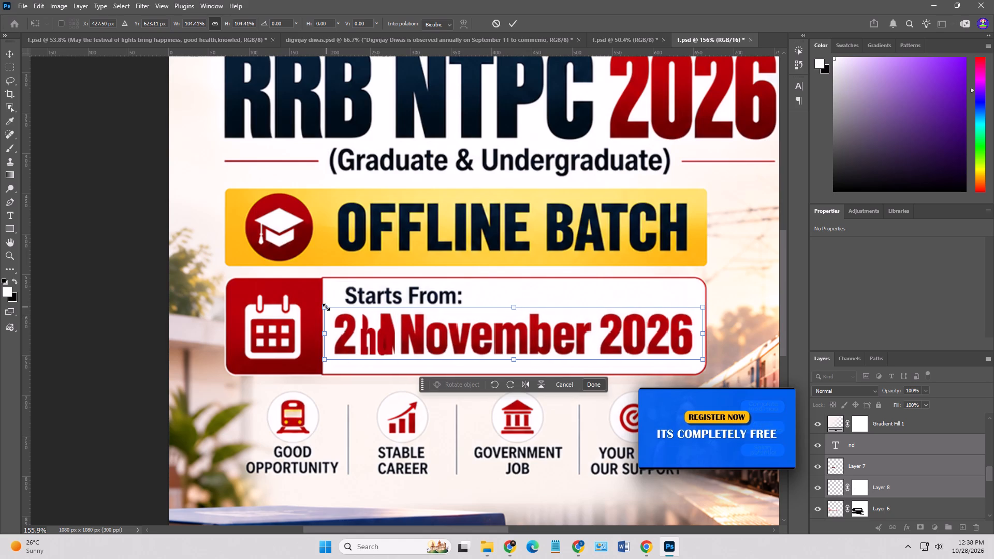
Merge Layer 7, Layer 8 and Layer 6 into a single layer.
left_click(876, 468)
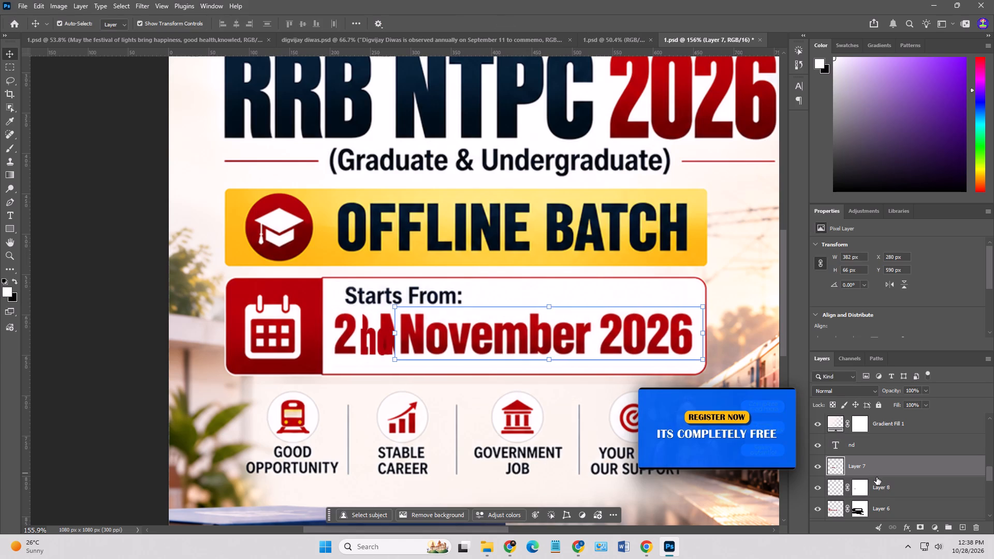
left_click(886, 508, "shift")
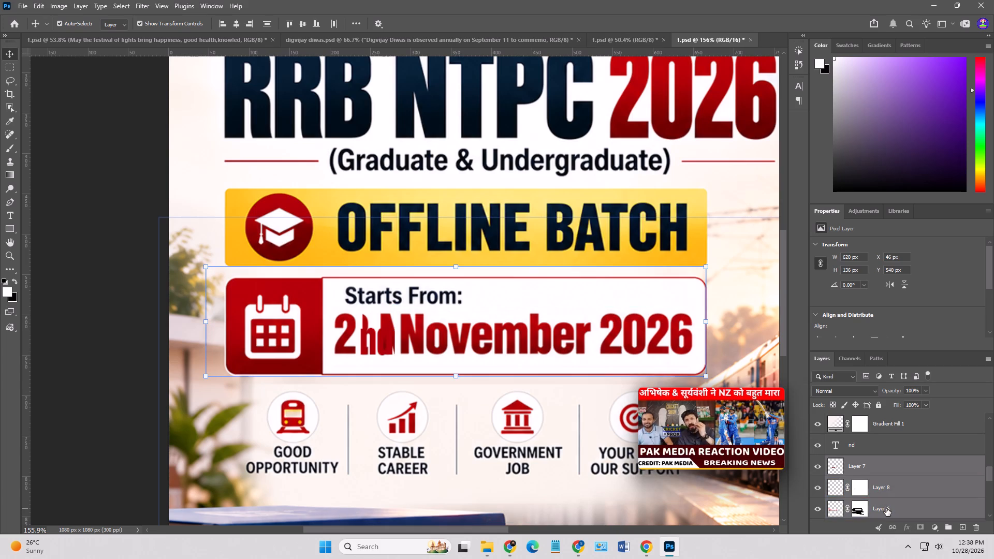
key("ctrl+e")
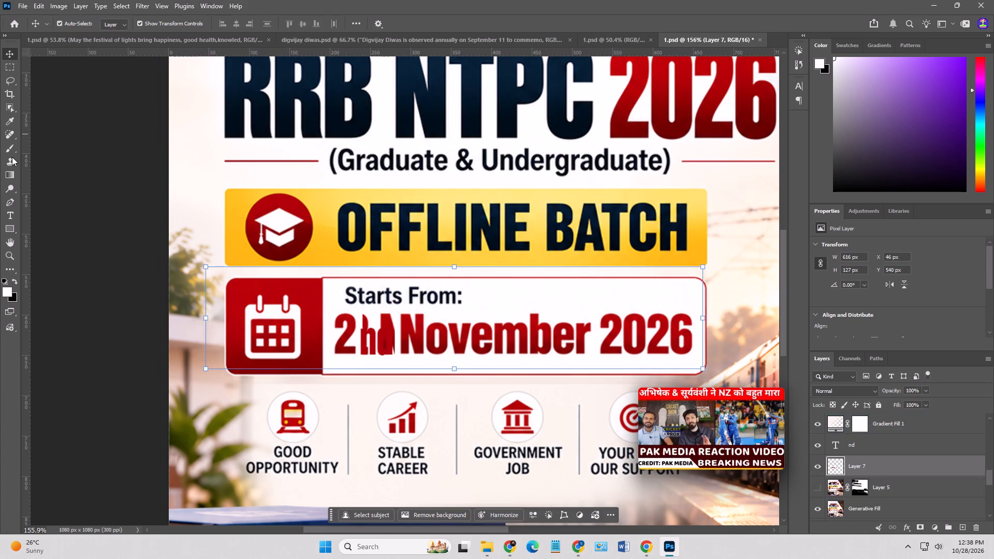
Paint white over the old date remnants around "nd" on merged Layer 7 with a 25 px brush.
left_click(4, 148)
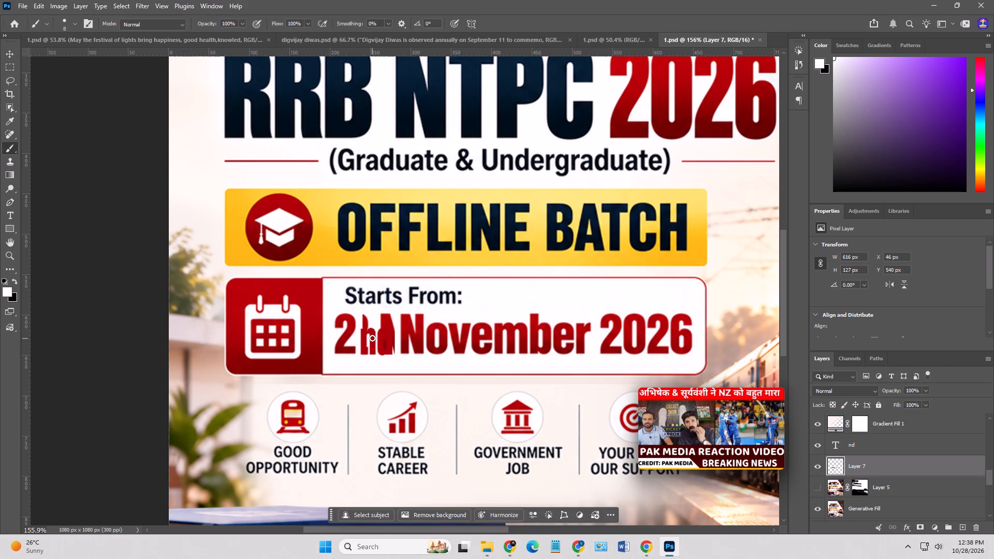
key("bracketright")
key("bracketright")
key("bracketright")
key("bracketright")
key("bracketright")
left_click_drag(367, 320, 382, 320)
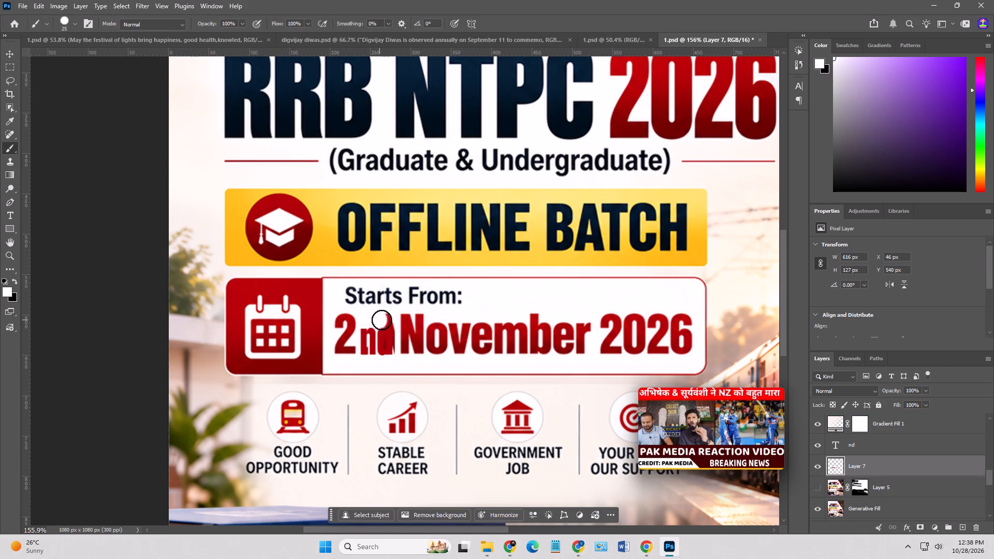
left_click_drag(382, 320, 388, 329)
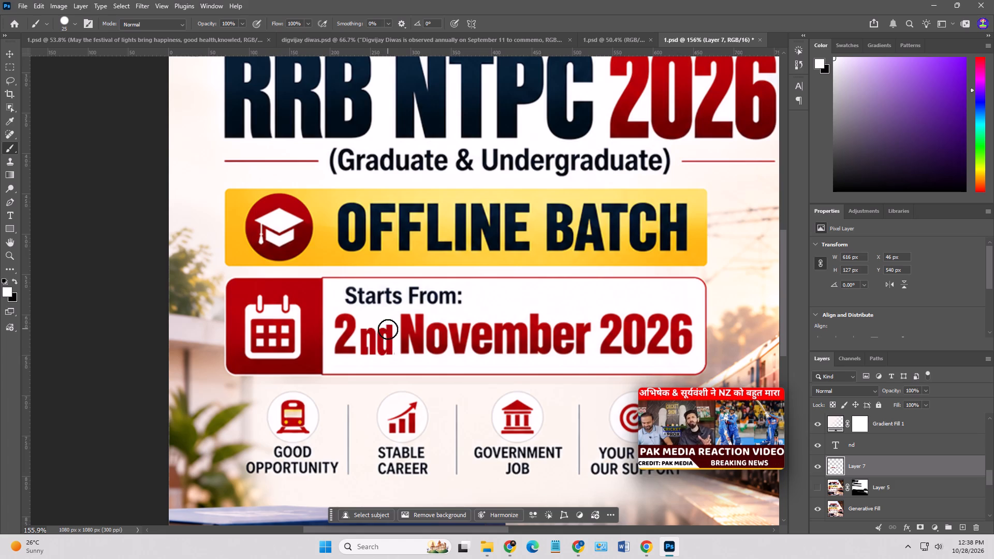
left_click_drag(388, 329, 375, 362)
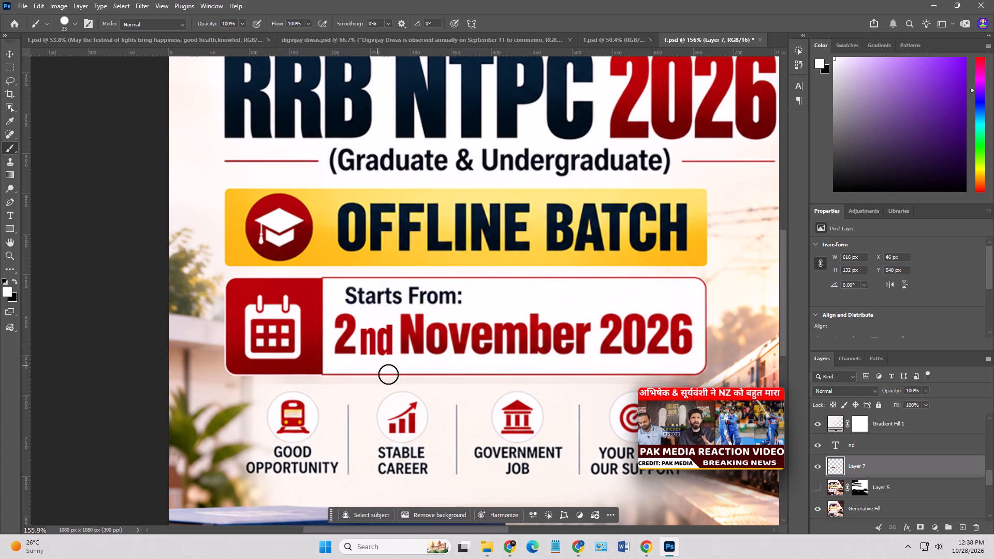
left_click(376, 330)
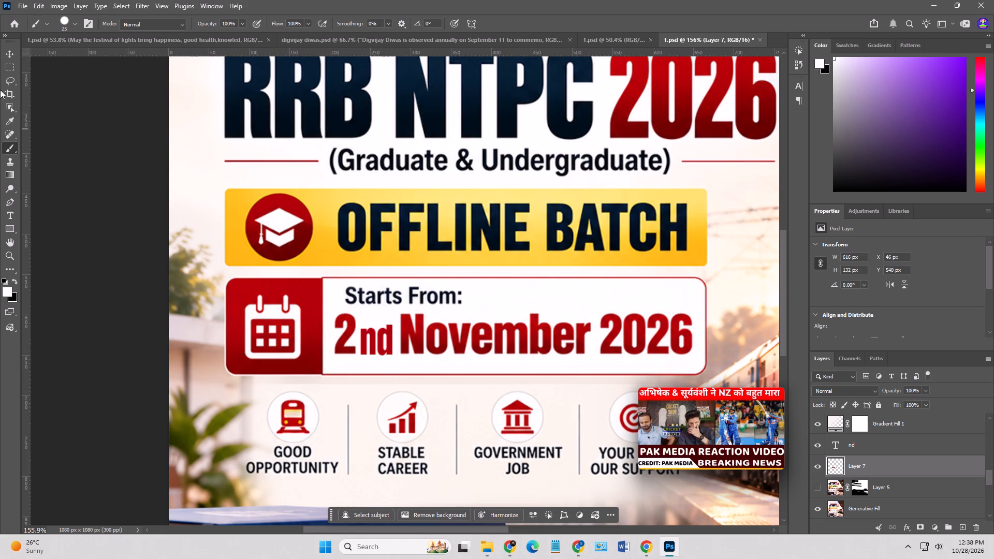
left_click(5, 53)
Change the "nd" text colour to dark red #860000, sampled from the lower part of "November".
scroll(348, 310, "up", 5, "alt")
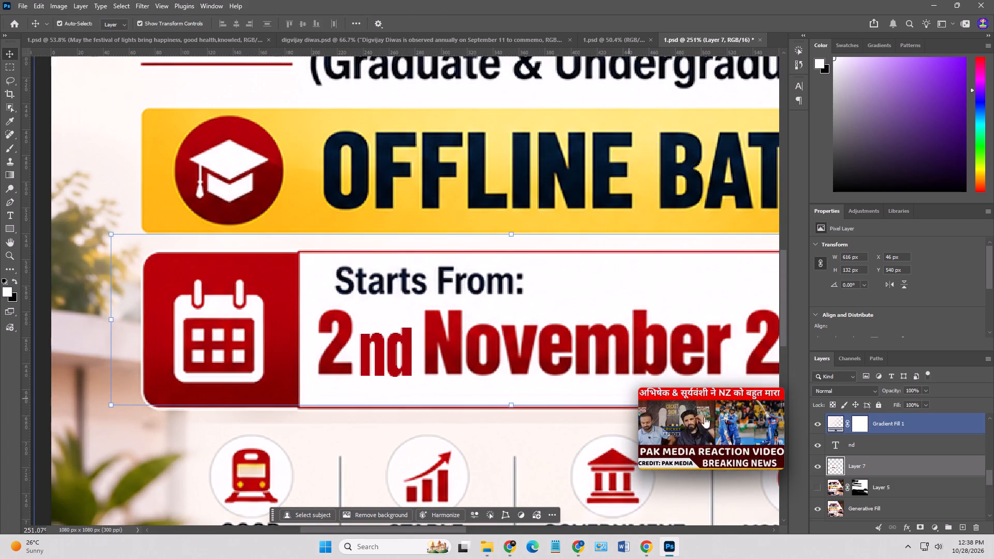
left_click(844, 444)
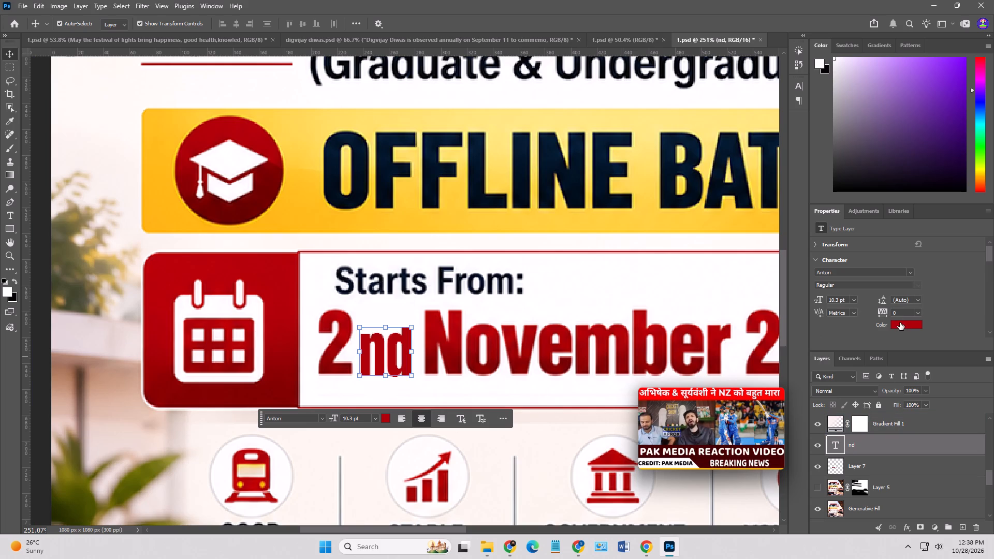
left_click(900, 323)
left_click(519, 372)
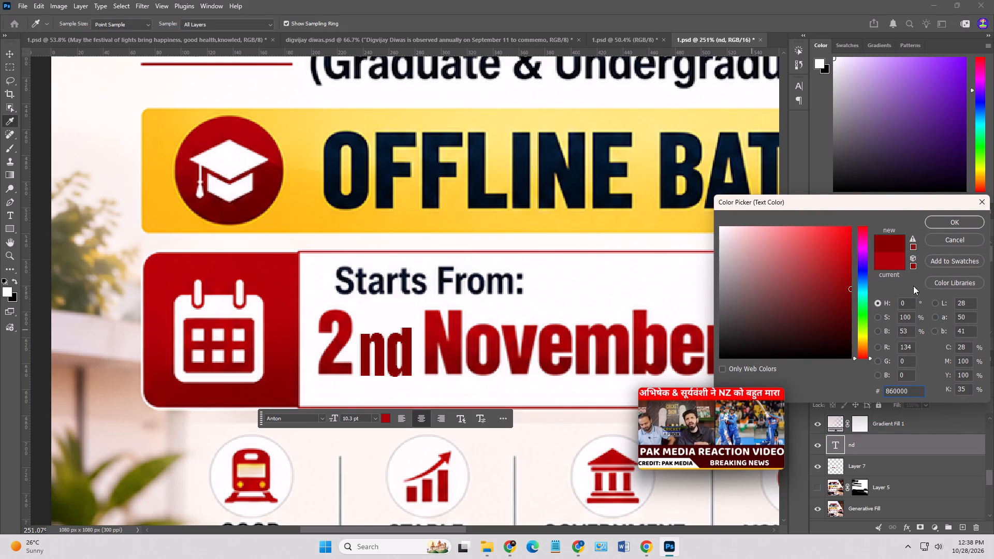
left_click(939, 222)
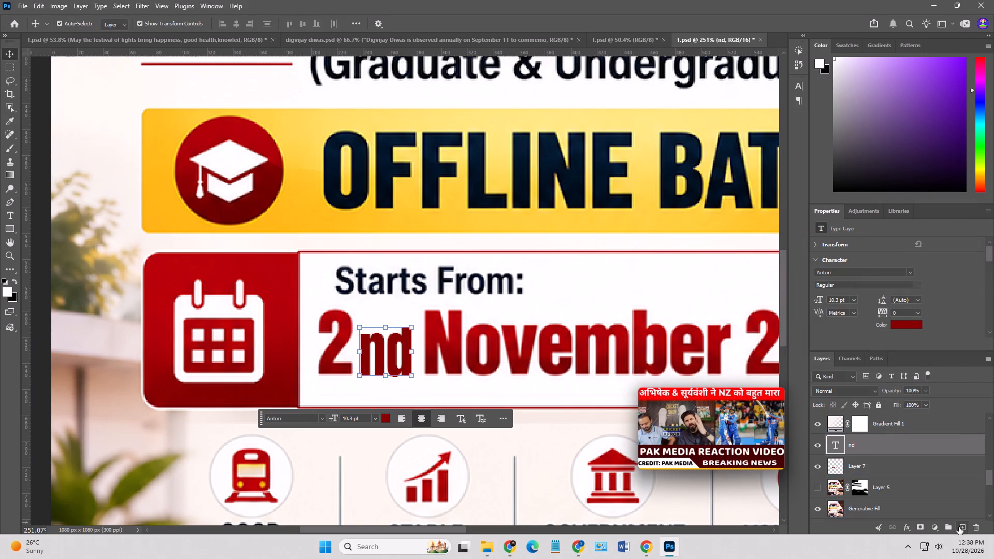
Add a new layer above the "nd" text layer and clip it to the text.
left_click(963, 525)
left_click(837, 455, "alt")
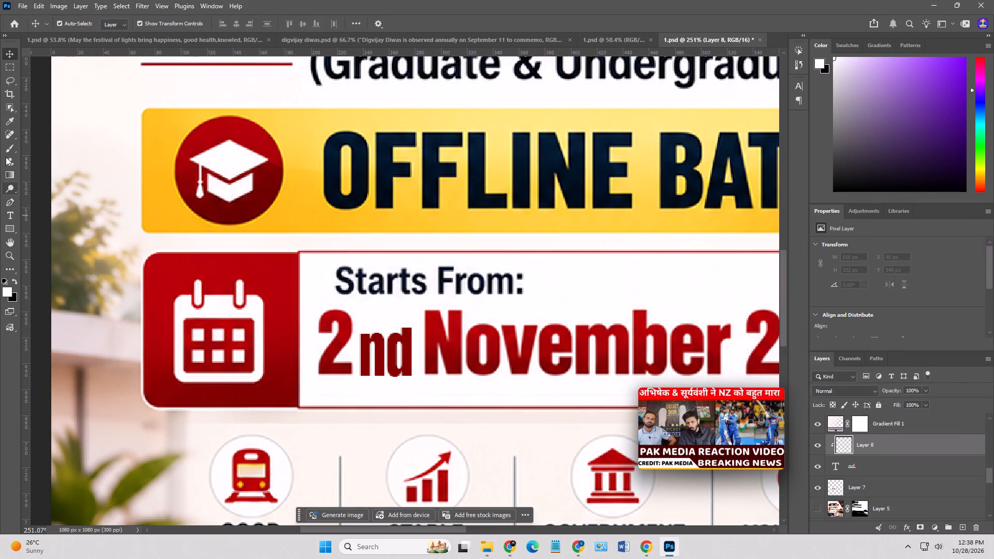
Paint the upper part of "nd" on the clipped layer with a soft 70 px brush in the brighter red sampled from the top of "2".
left_click(10, 145)
left_click(63, 21)
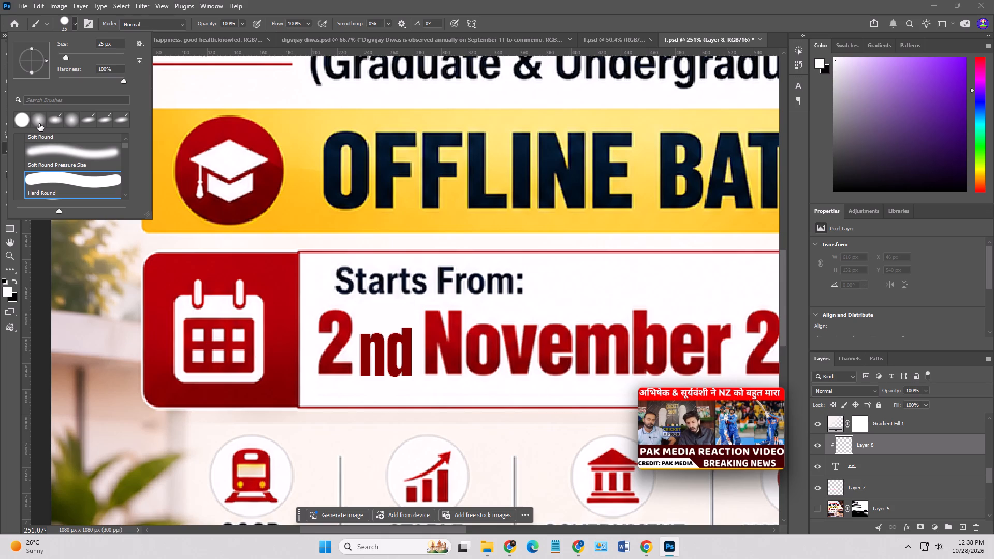
left_click(39, 124)
double_click(21, 120)
left_click(334, 314, "alt")
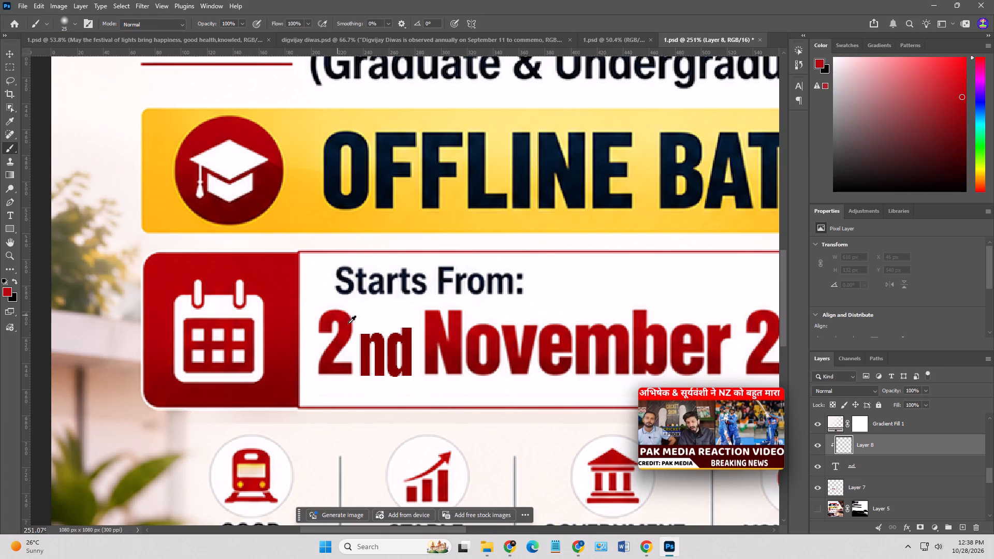
key("bracketright")
key("bracketright")
key("bracketright")
key("bracketright")
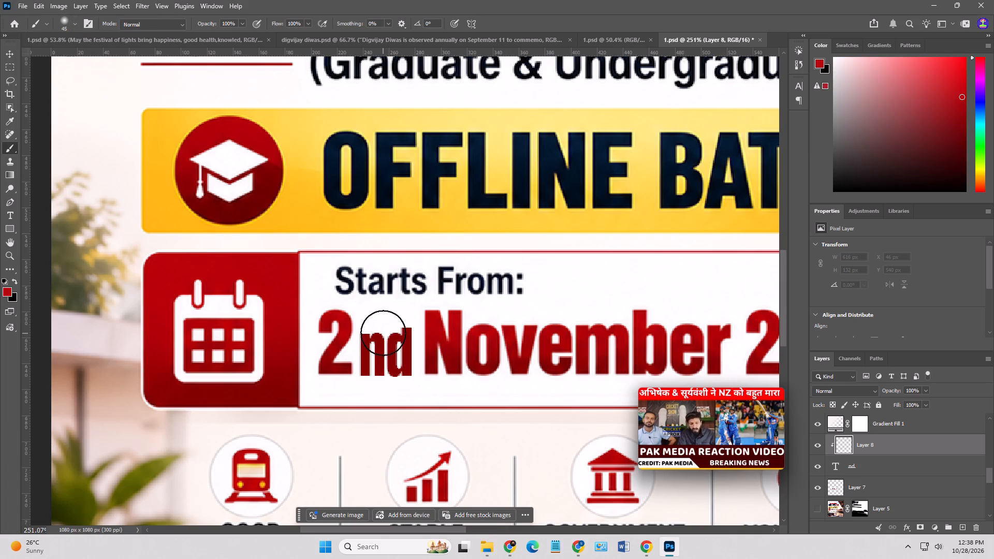
key("bracketright")
key("bracketright")
key("bracketright")
left_click(385, 330)
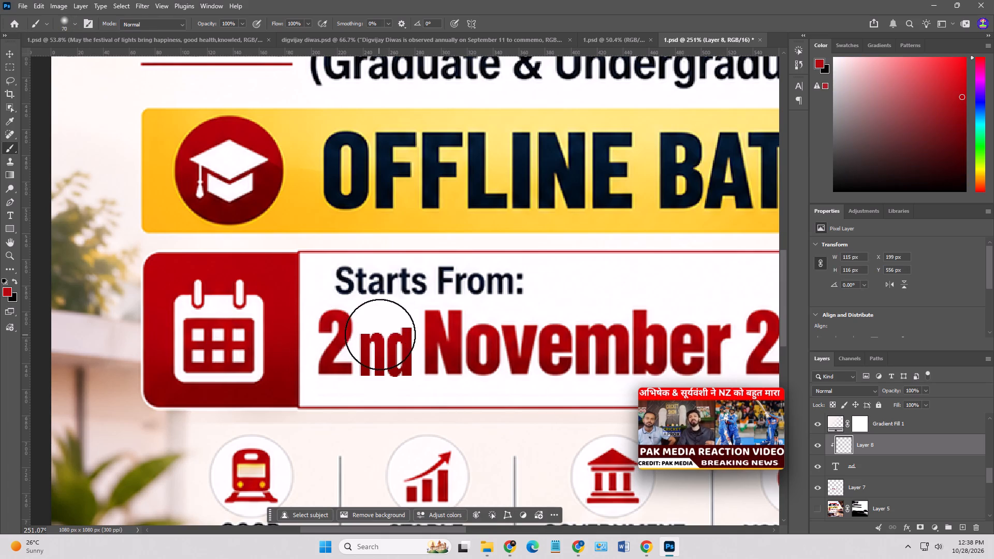
left_click(378, 326)
left_click(382, 322)
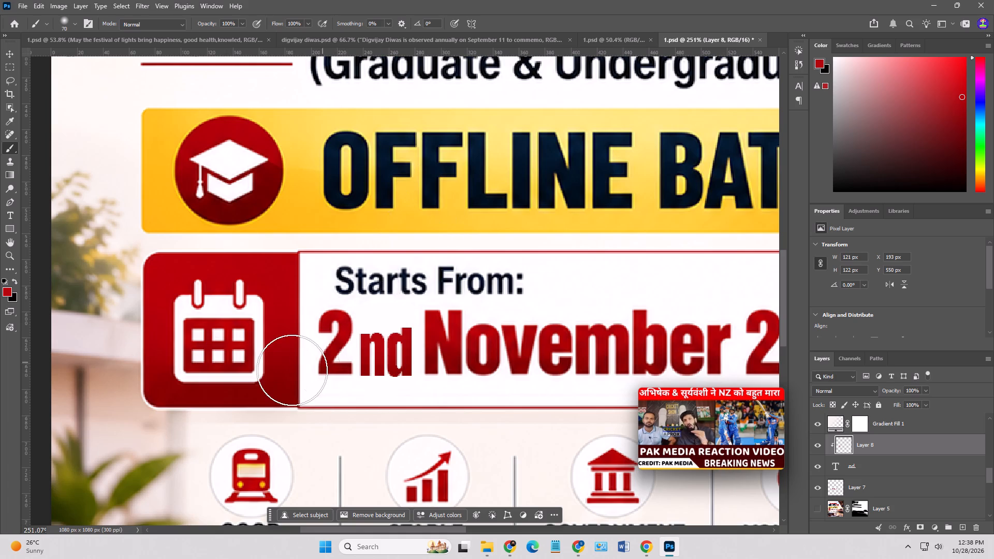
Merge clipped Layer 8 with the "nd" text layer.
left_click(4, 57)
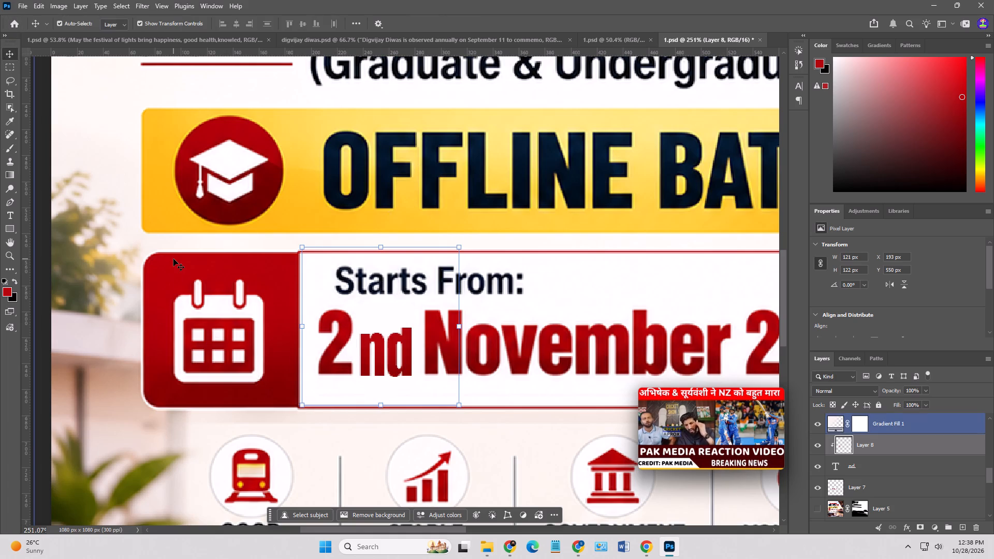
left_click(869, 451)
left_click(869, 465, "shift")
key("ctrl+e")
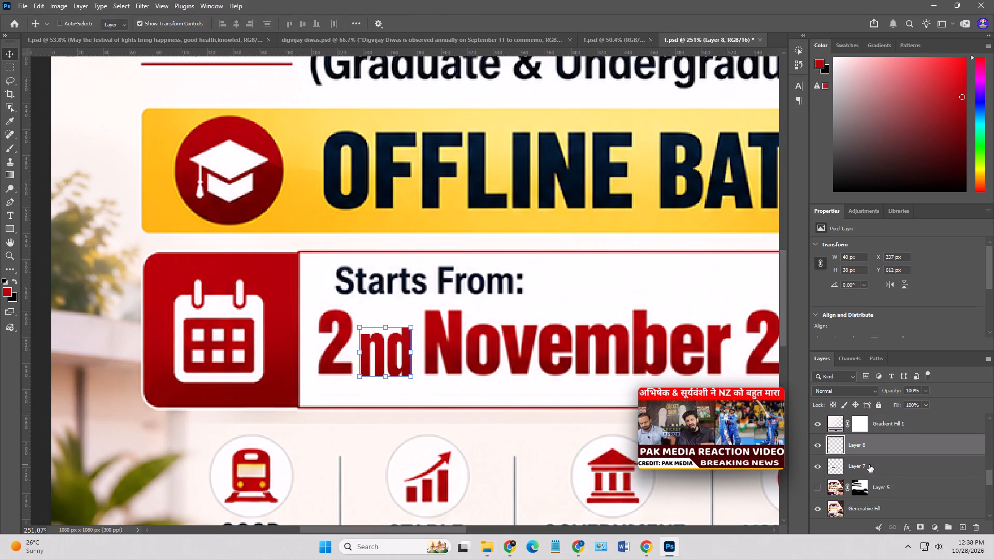
Examine how the "2nd November 2026" date looks within the whole poster.
left_click(431, 436)
scroll(210, 349, "down", 2, "alt")
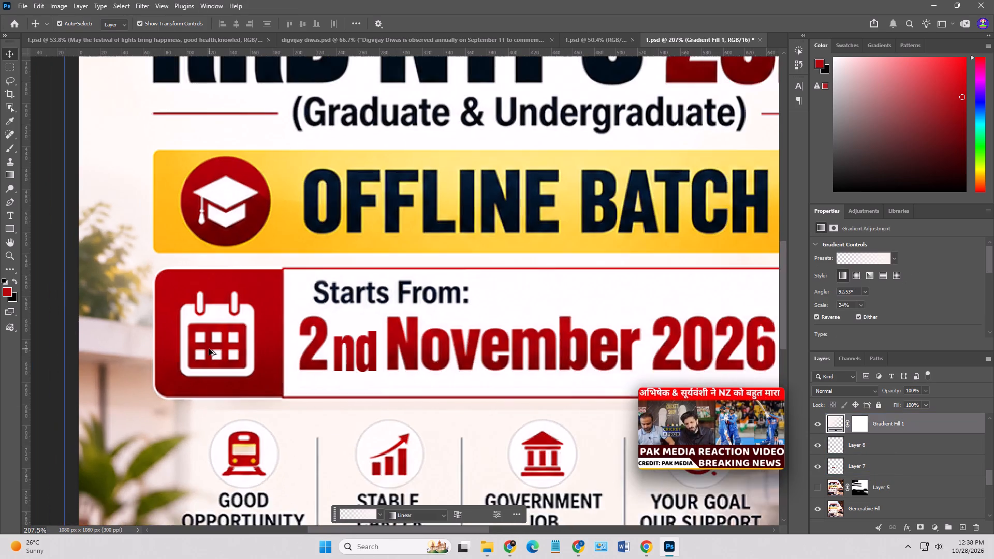
scroll(209, 349, "down", 2, "alt")
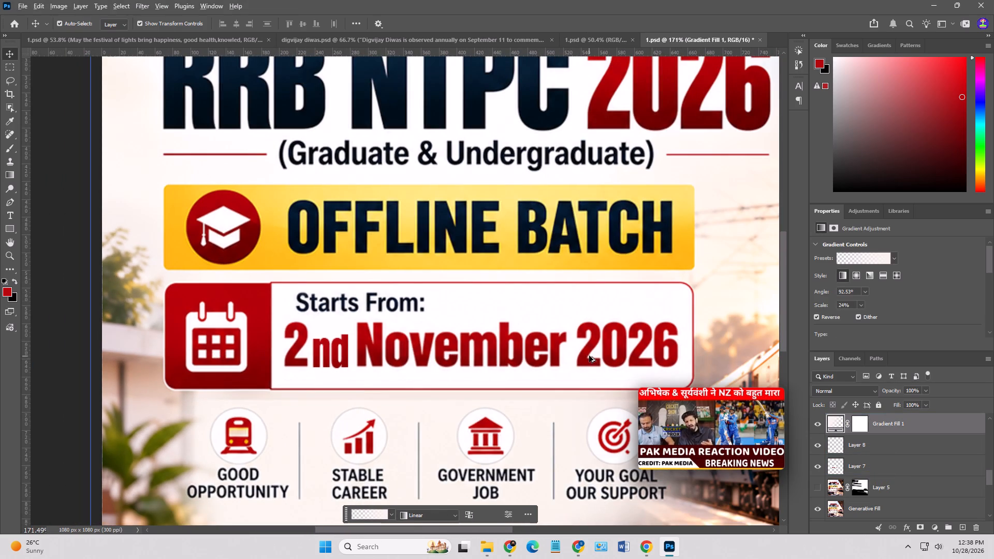
scroll(587, 356, "down", 4, "alt")
scroll(443, 320, "down", 4)
scroll(409, 322, "down", 2, "alt")
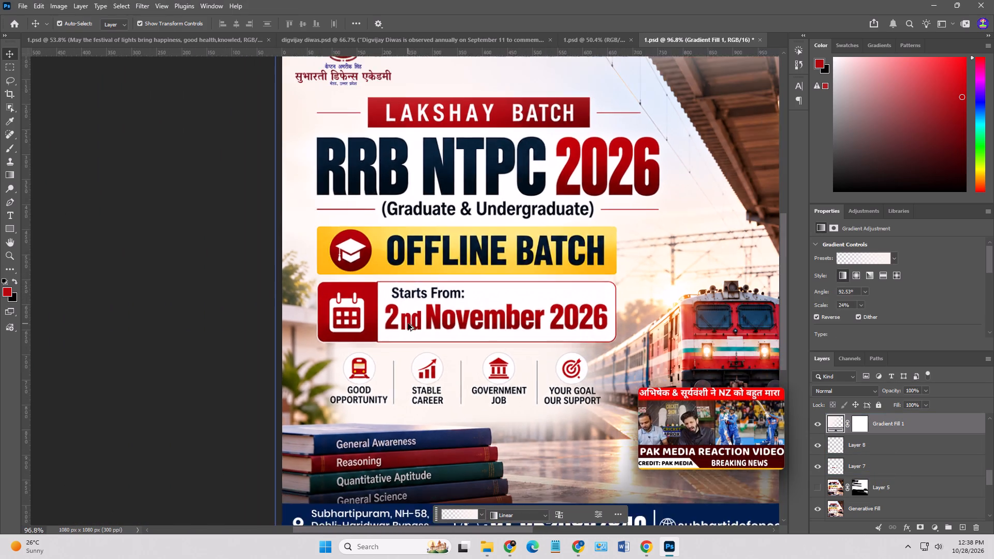
scroll(408, 323, "down", 2, "alt")
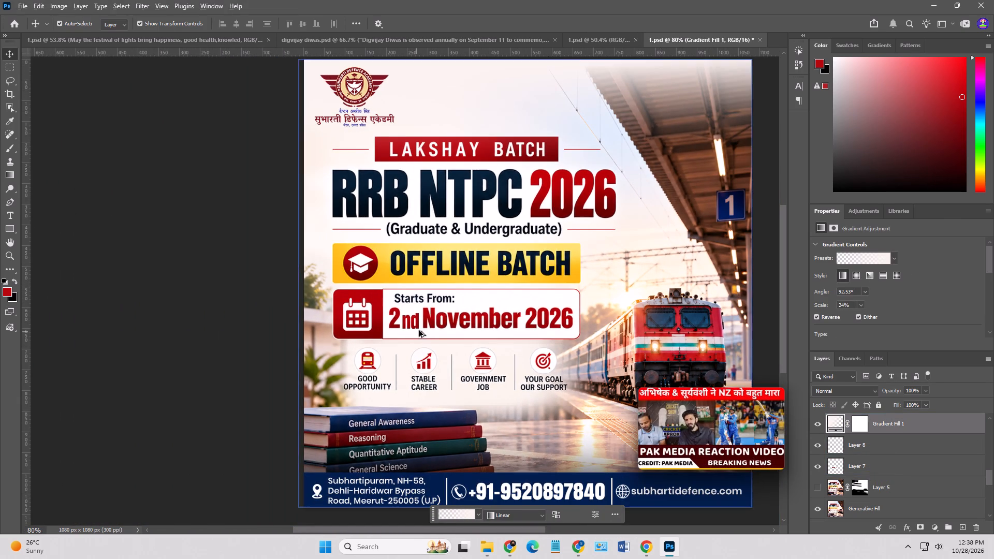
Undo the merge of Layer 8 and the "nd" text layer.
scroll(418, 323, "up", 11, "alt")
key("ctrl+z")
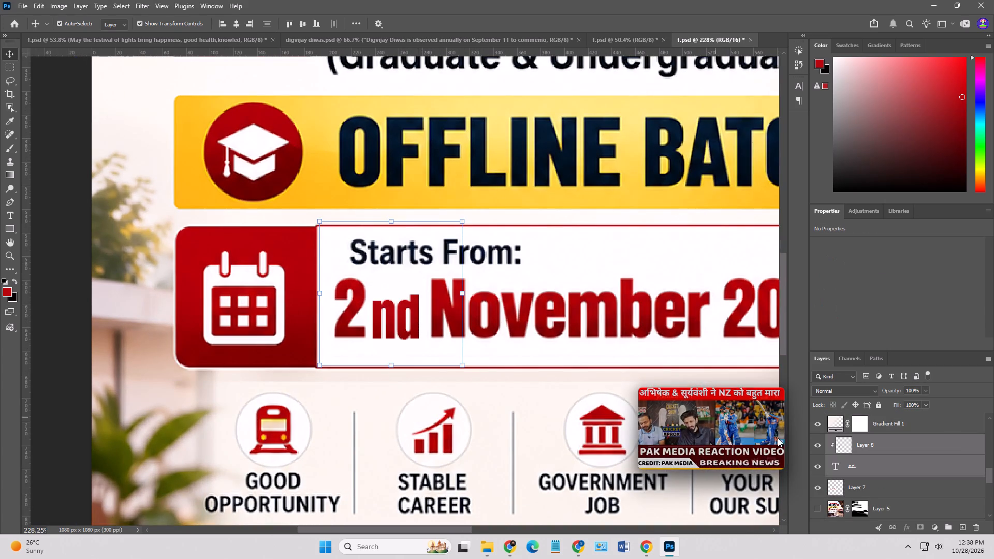
Draw a red rectangle about 7 × 18 px over the stem of the "d", extending it up to the height of "November".
left_click(859, 466)
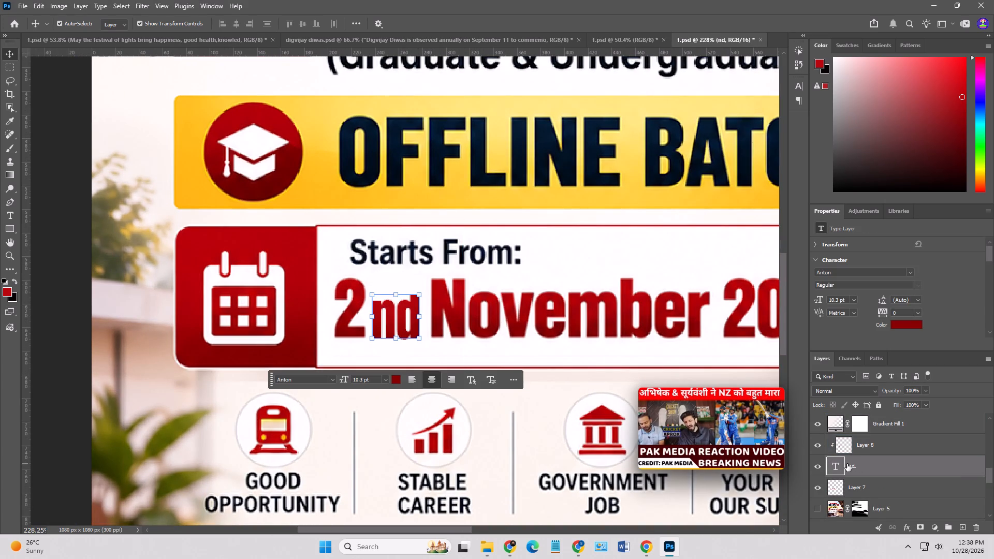
left_click(8, 230)
scroll(426, 312, "up", 5, "alt")
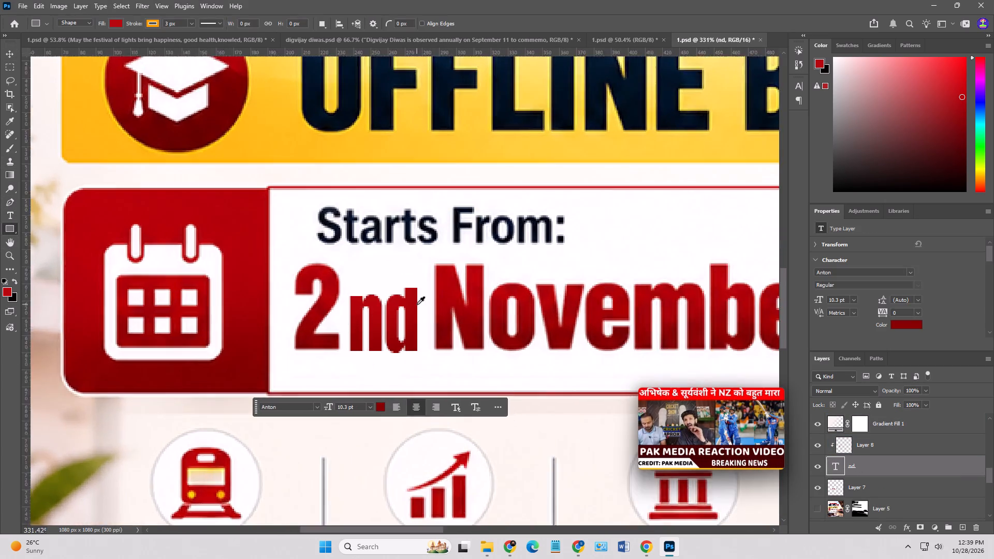
scroll(417, 304, "up", 6, "alt")
left_click_drag(417, 288, 404, 288)
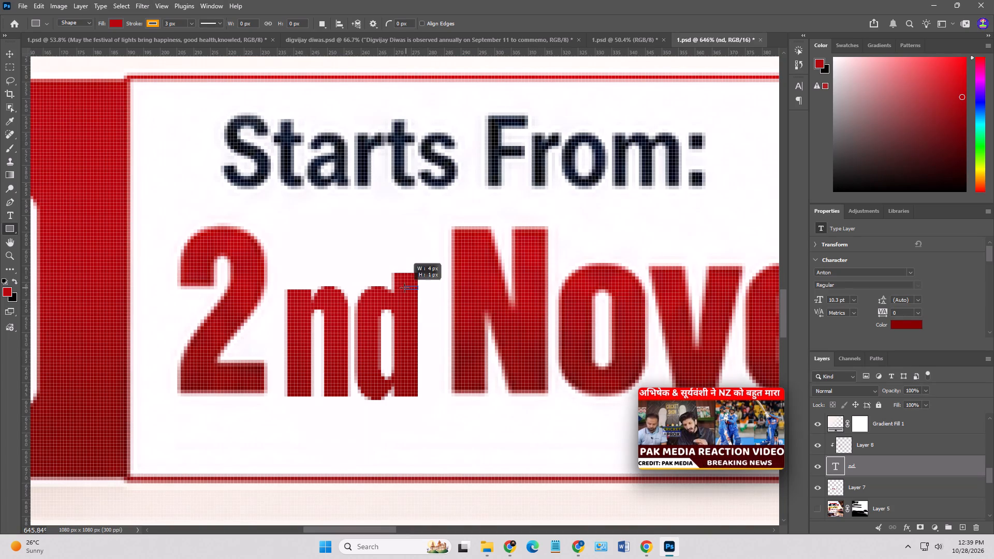
left_click_drag(404, 288, 396, 257)
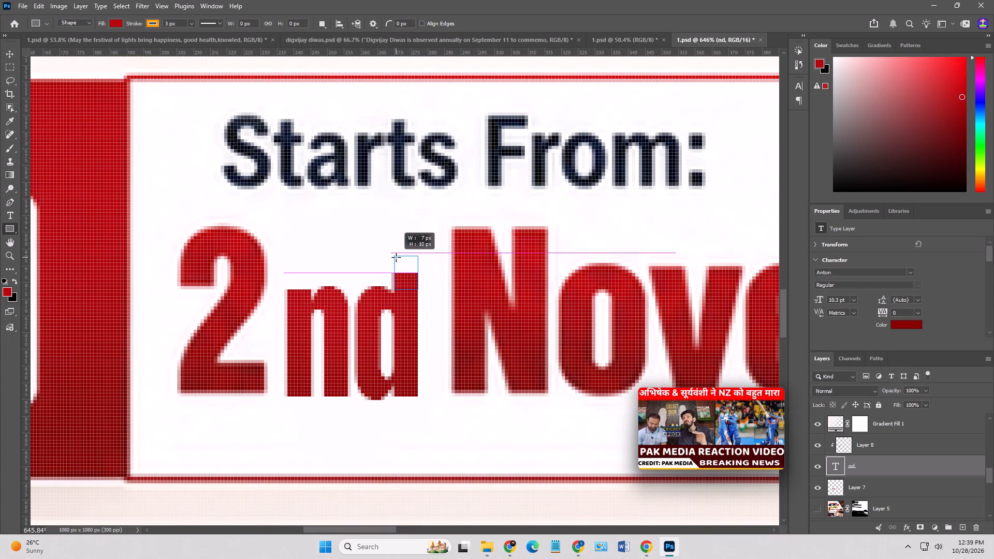
left_click_drag(396, 257, 395, 256)
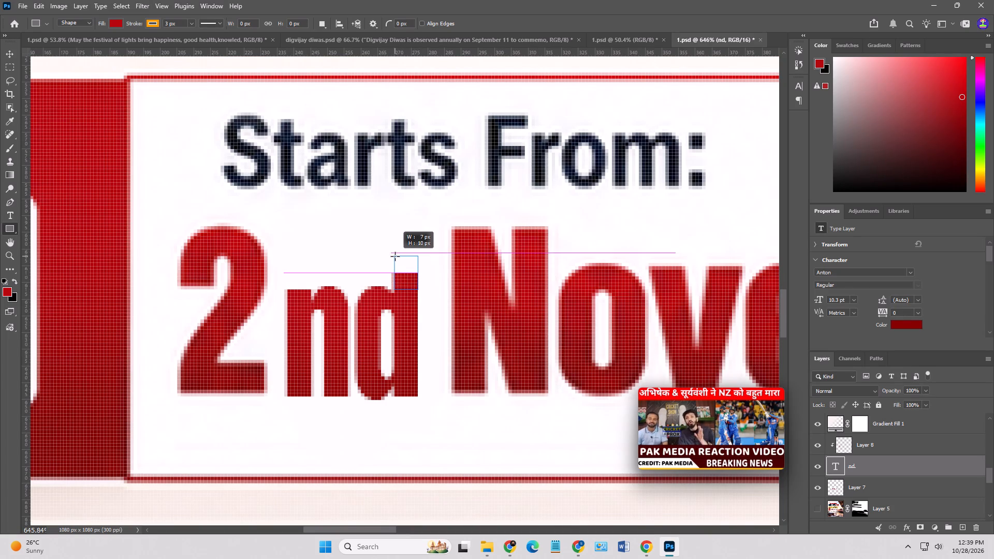
left_click_drag(395, 256, 396, 230)
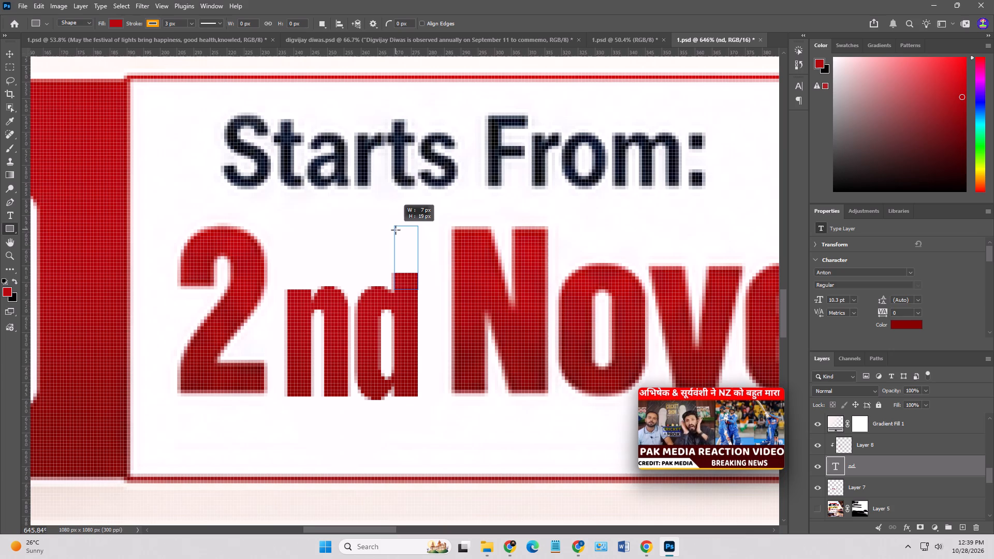
left_click_drag(396, 230, 396, 230)
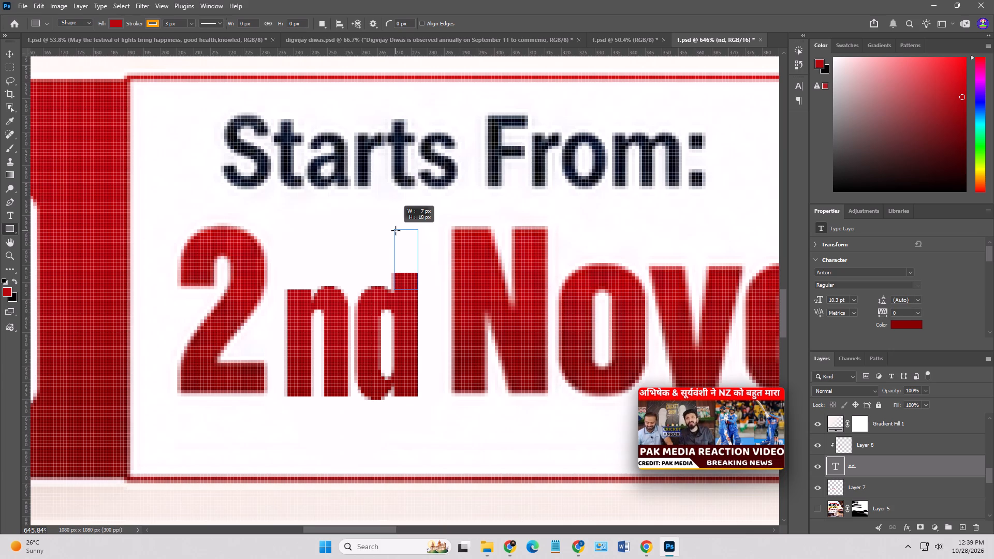
left_click_drag(396, 230, 396, 230)
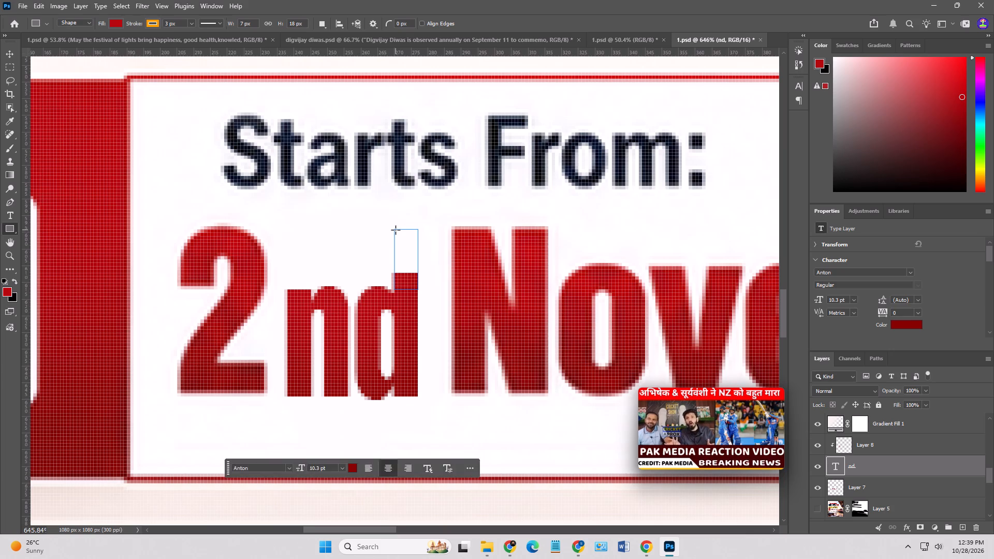
Place a horizontal guide at Y 599 px along the top of "November" as a height reference for the "d".
scroll(393, 245, "down", 10, "alt")
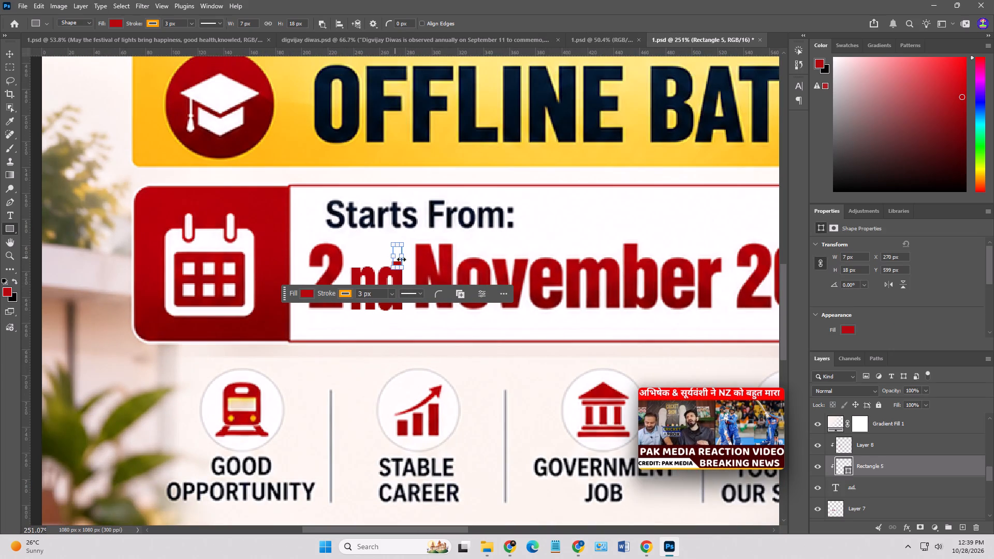
scroll(442, 260, "up", 3, "alt")
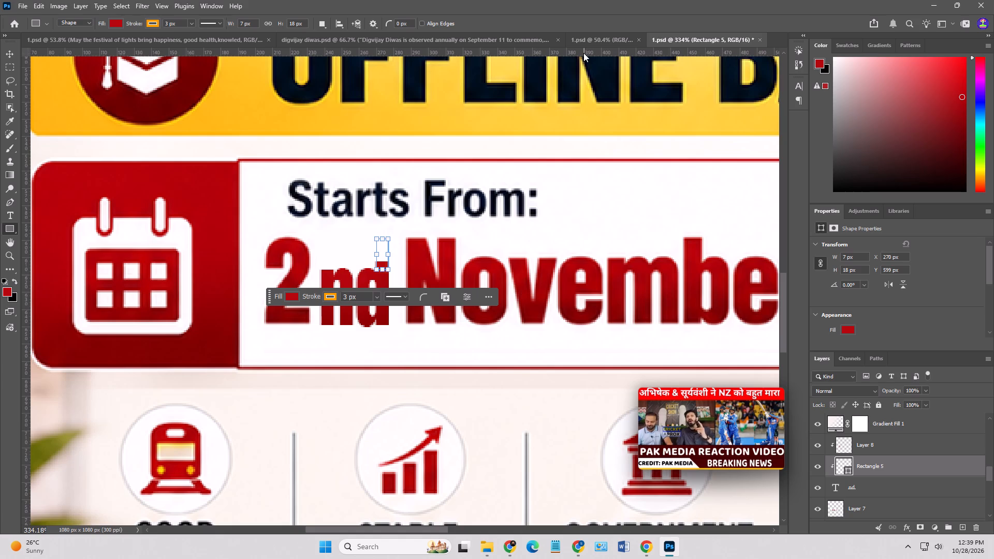
left_click_drag(583, 52, 699, 235)
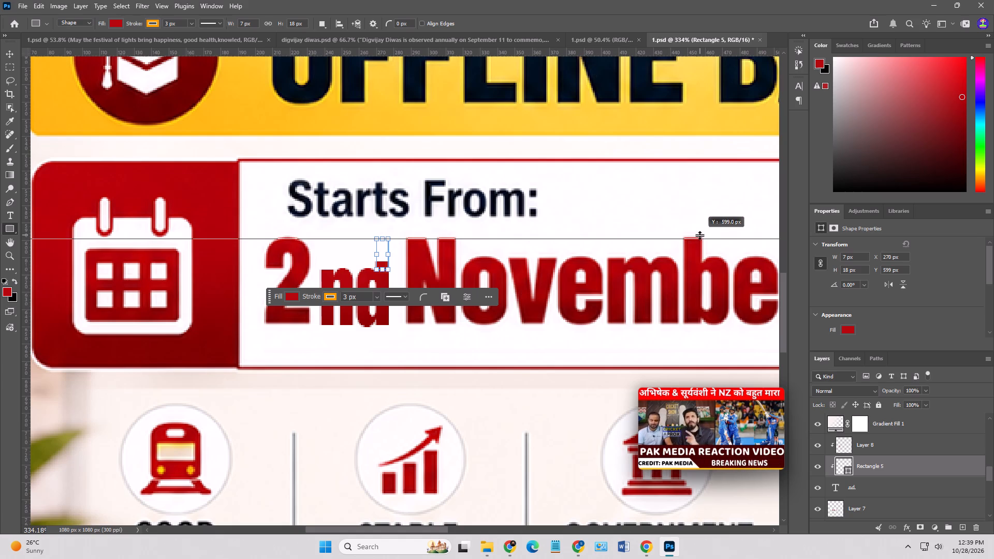
left_click_drag(699, 235, 698, 235)
scroll(702, 241, "up", 10, "alt")
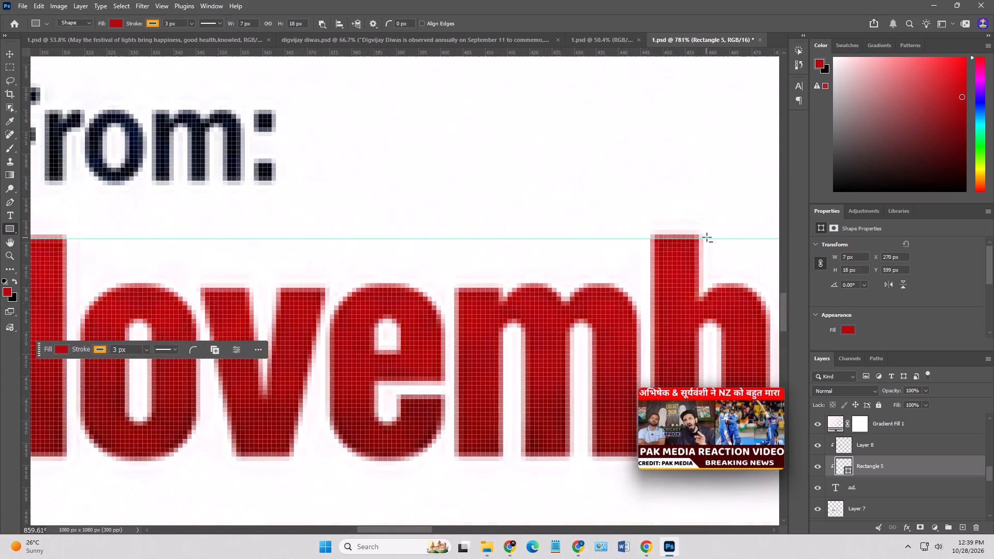
scroll(707, 237, "up", 1, "alt")
left_click(6, 52)
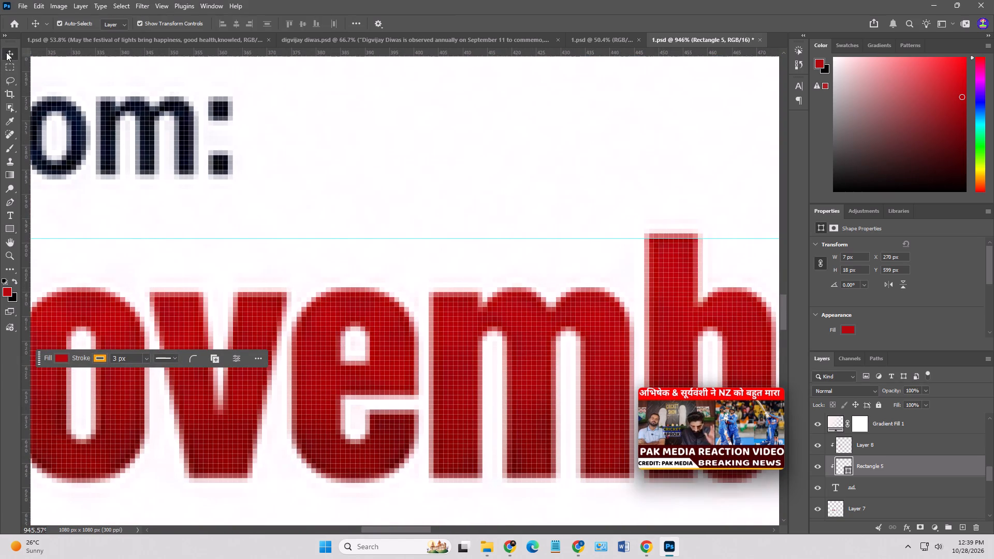
scroll(463, 207, "down", 12, "alt")
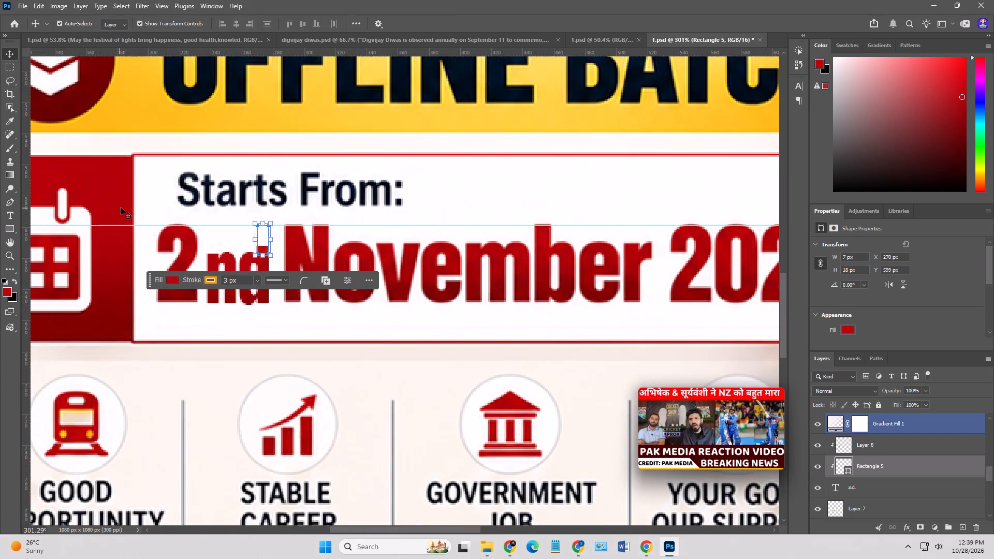
left_click(10, 54)
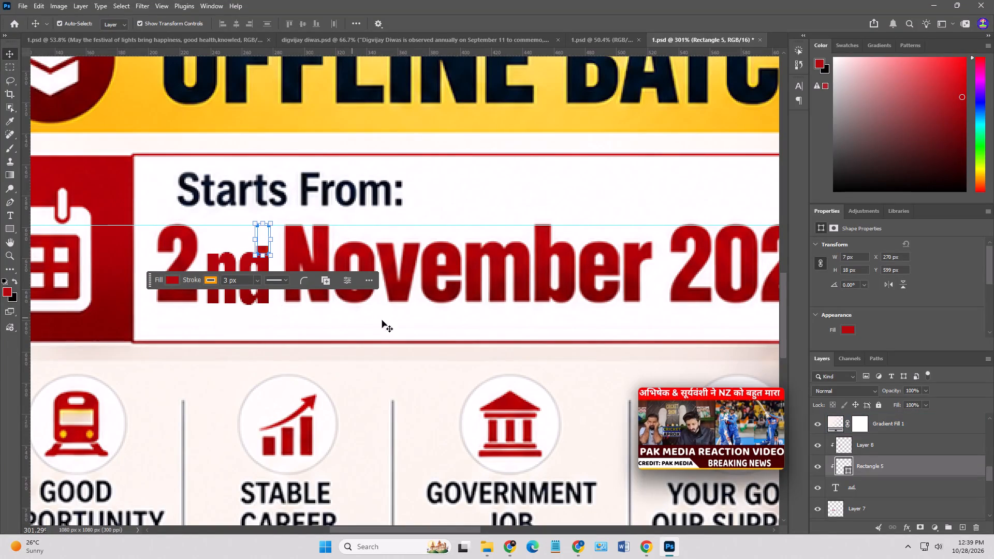
Make a rectangular selection around the "b" in "November" and subtract the strips overlapping the neighbouring "m" and "e".
left_click(6, 67)
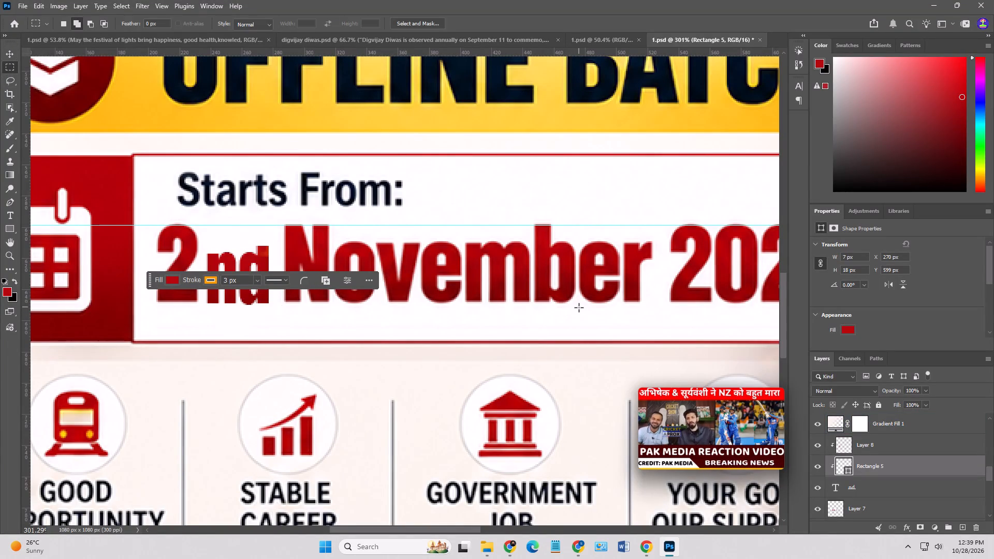
left_click_drag(579, 307, 532, 220)
scroll(580, 298, "up", 5, "alt")
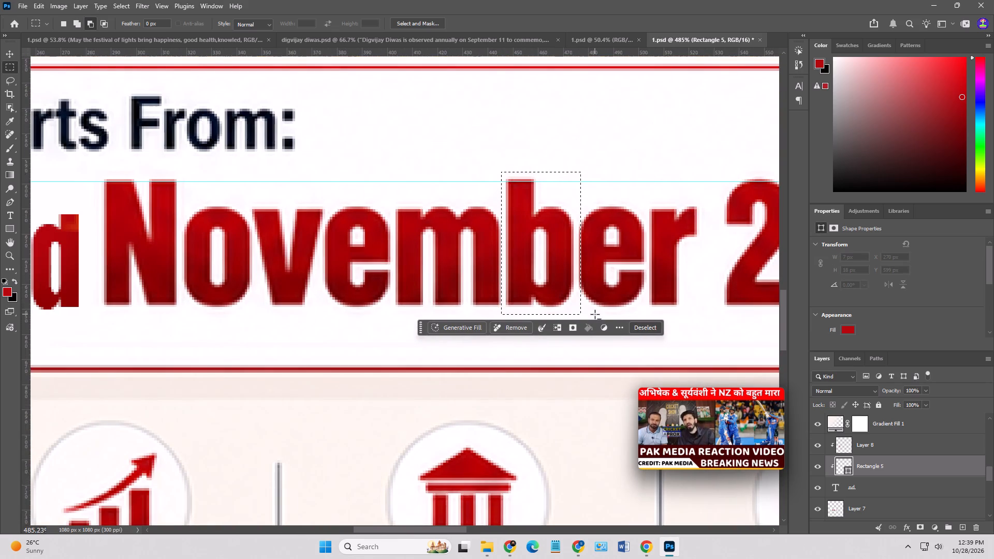
left_click_drag(595, 314, 577, 172, "alt")
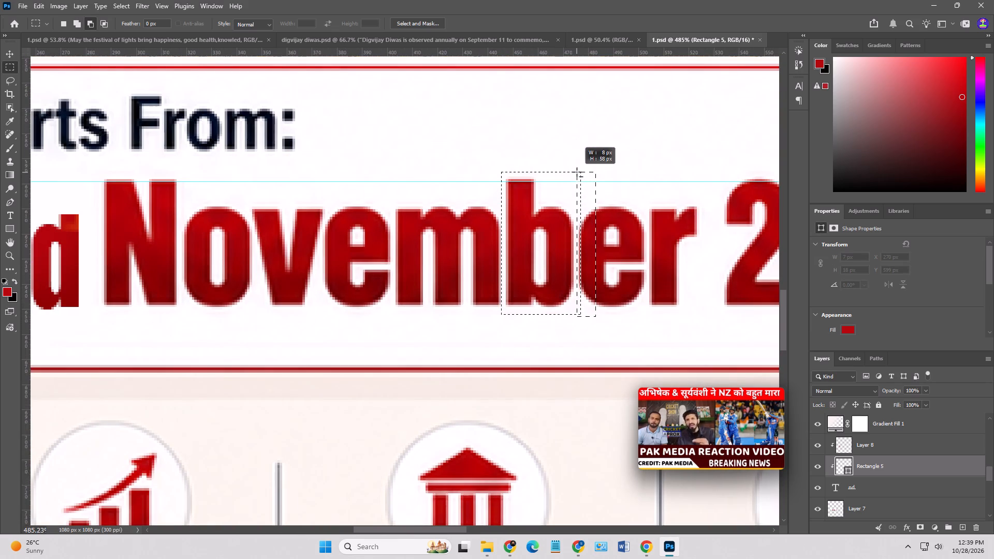
left_click_drag(577, 172, 577, 170, "alt")
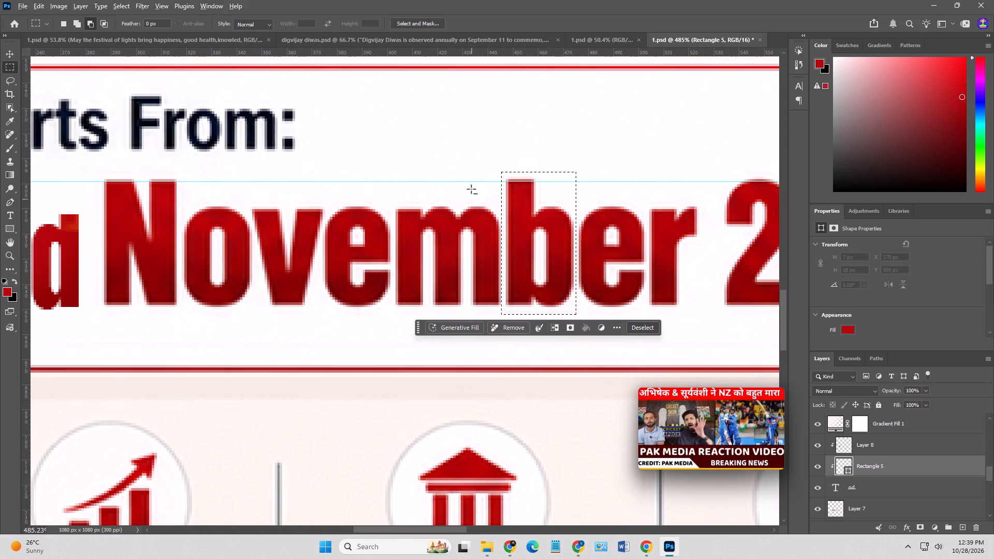
left_click_drag(471, 160, 503, 321, "alt")
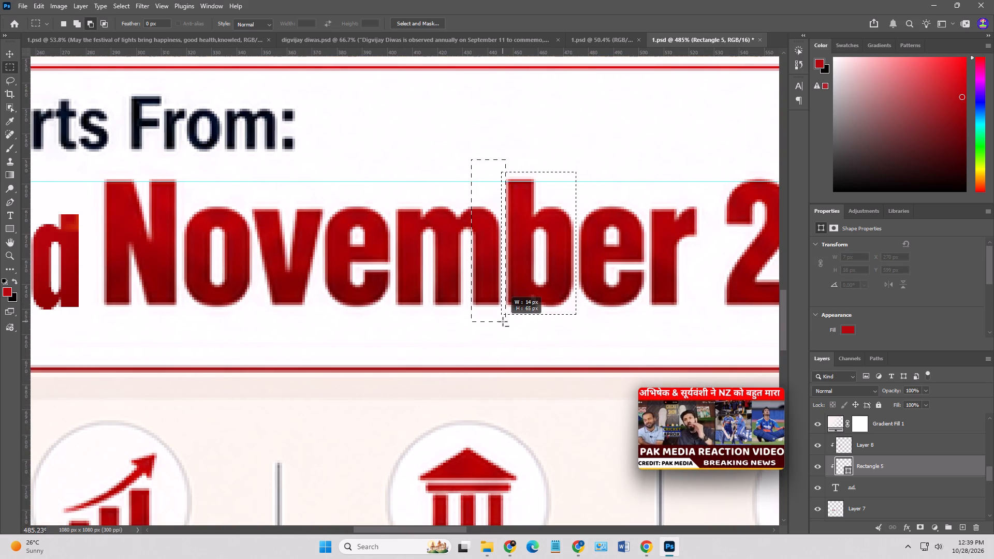
left_click_drag(503, 321, 501, 326, "alt")
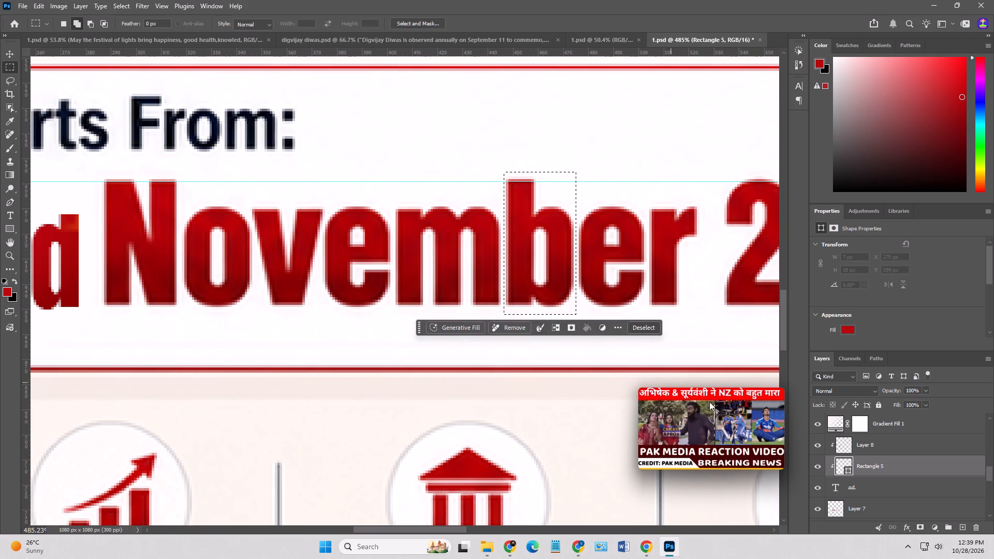
Copy the selected "b" of "November" from Layer 7 onto a new layer.
left_click(861, 504)
scroll(861, 501, "down", 1)
left_click(817, 469)
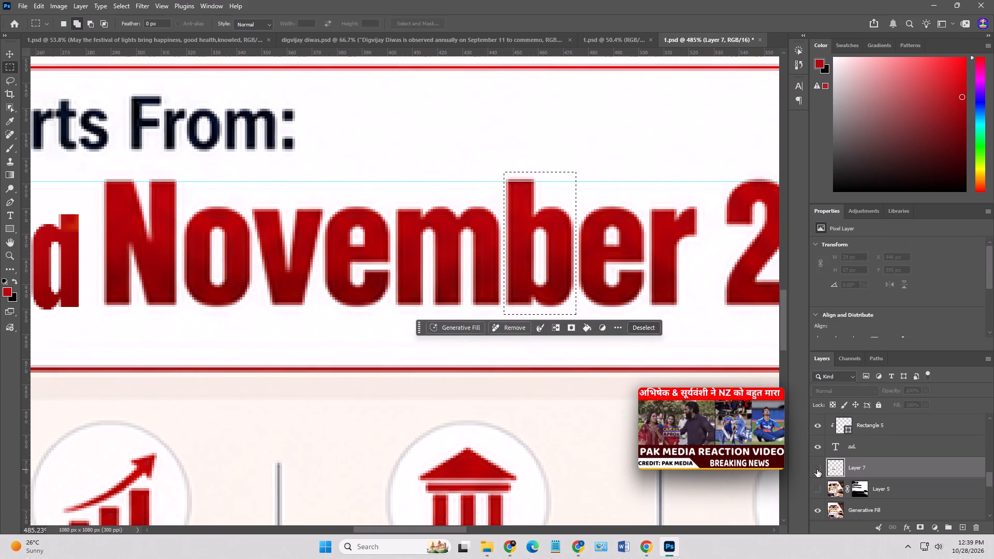
left_click(817, 469)
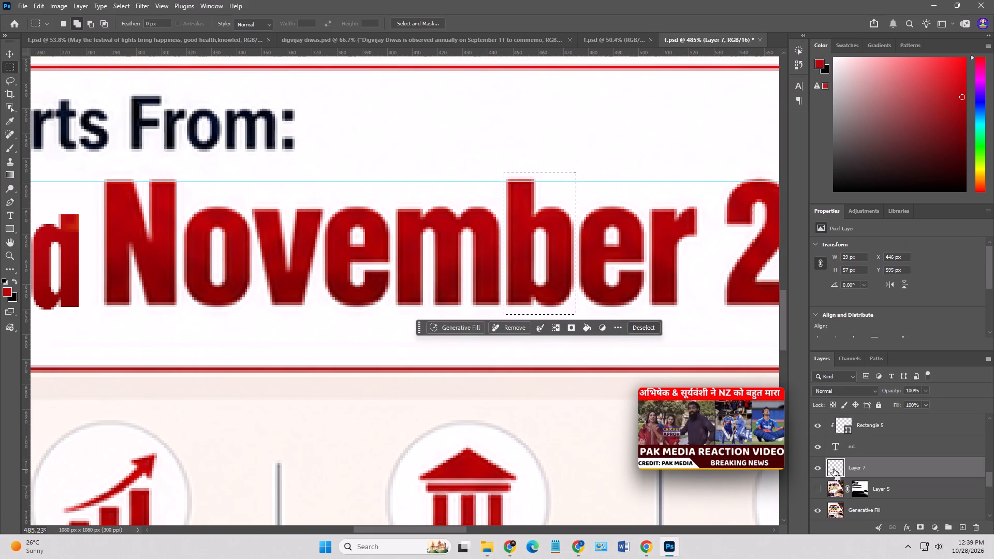
key("ctrl+j")
left_click(11, 51)
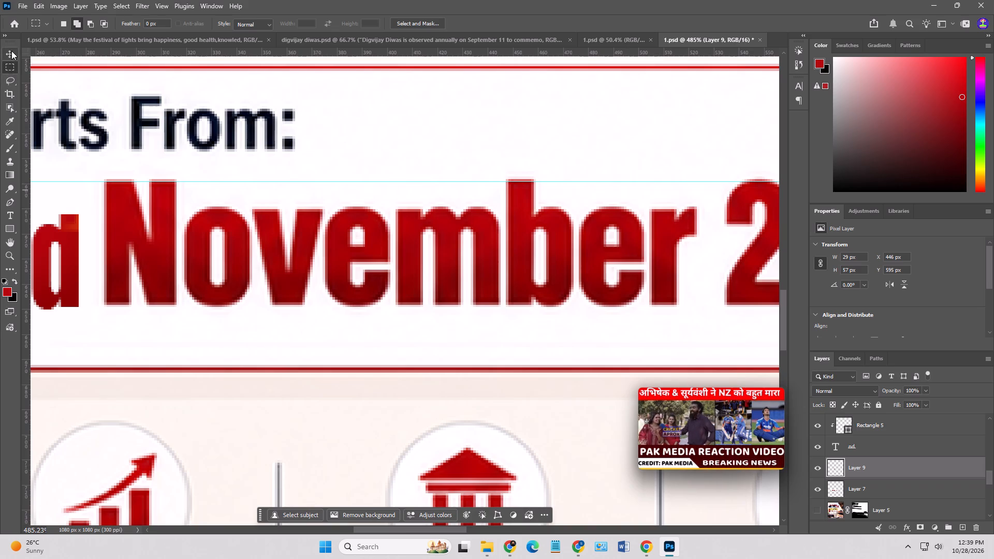
Move the copied "b" horizontally about 187 px so it lies over the "d" of "nd".
left_click(550, 279)
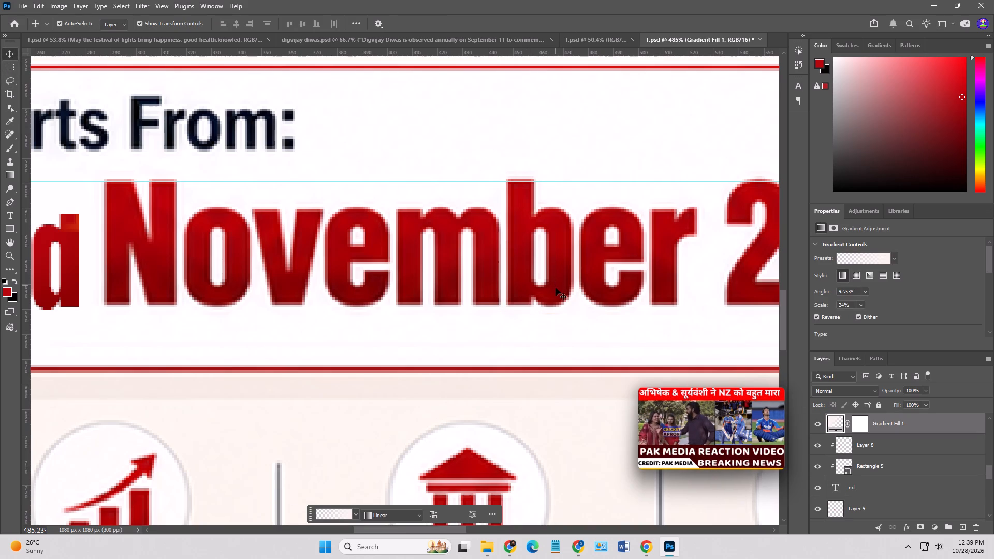
left_click(560, 296)
left_click(873, 449)
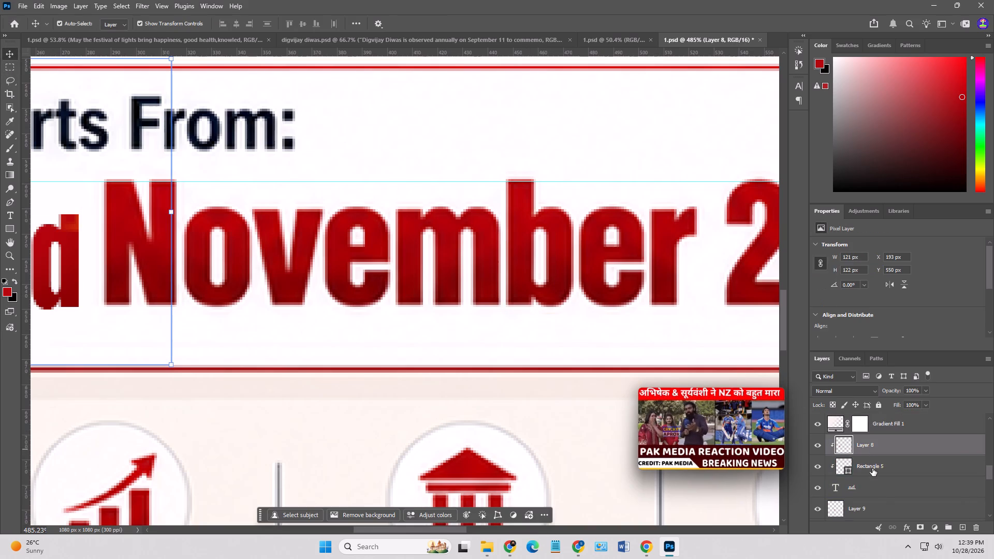
left_click(869, 507)
scroll(869, 507, "down", 2)
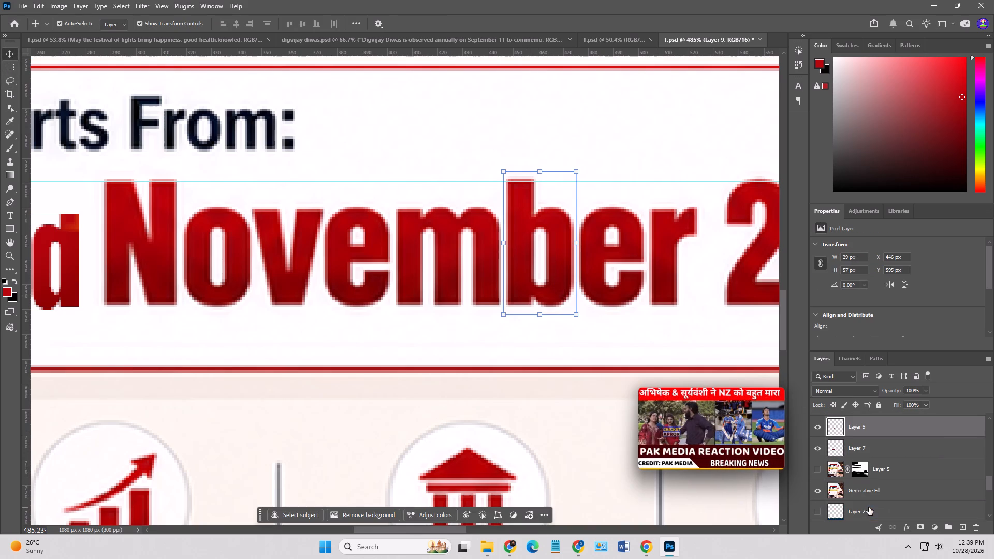
key("ctrl+t")
left_click_drag(557, 298, 88, 317)
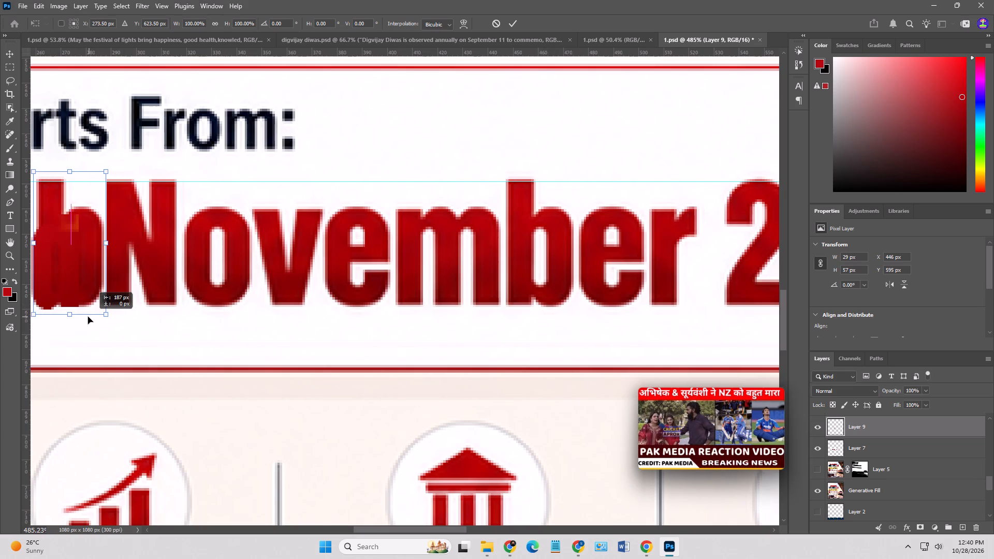
left_click_drag(88, 317, 87, 317)
scroll(341, 368, "down", 4, "alt")
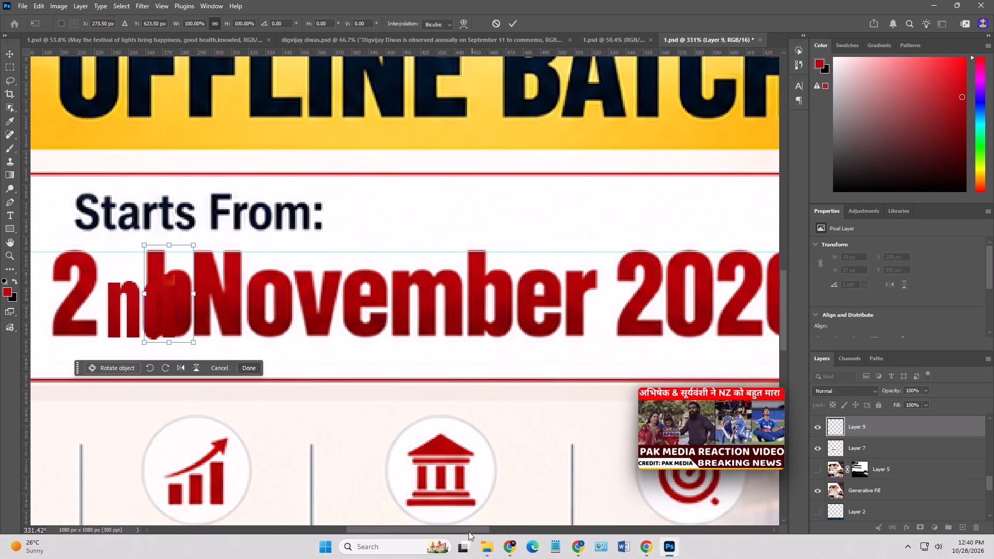
left_click_drag(466, 529, 420, 528)
scroll(416, 321, "up", 5, "alt")
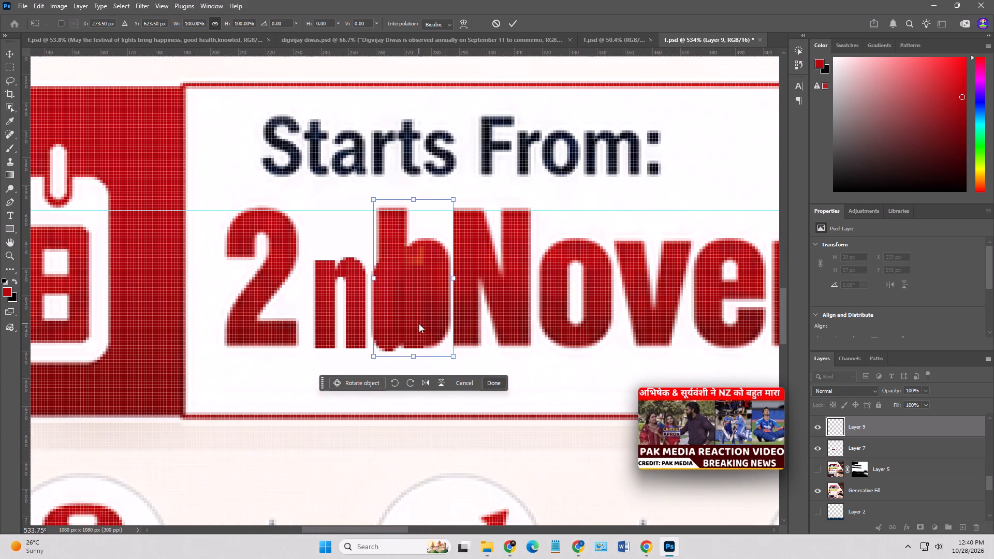
Flip the copied "b" horizontally into a "d" and shift it about 3 px towards the "n".
key("ctrl+t")
left_click(422, 384)
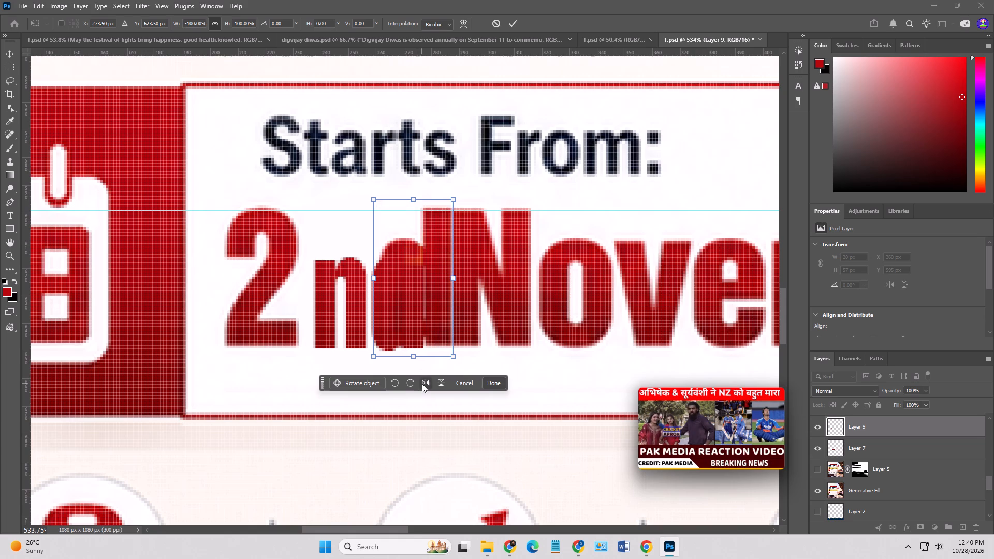
left_click_drag(443, 317, 432, 316)
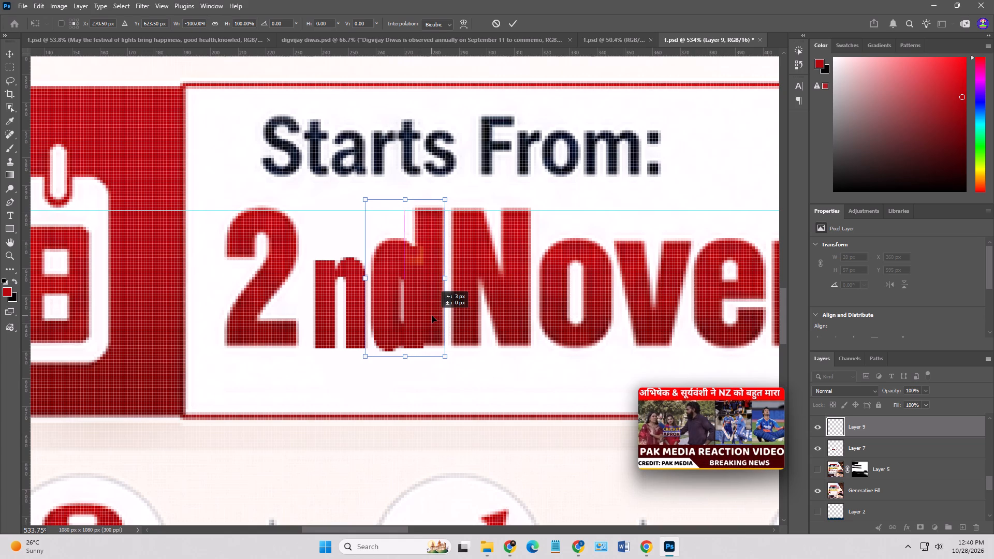
left_click_drag(432, 316, 432, 316)
key("Return")
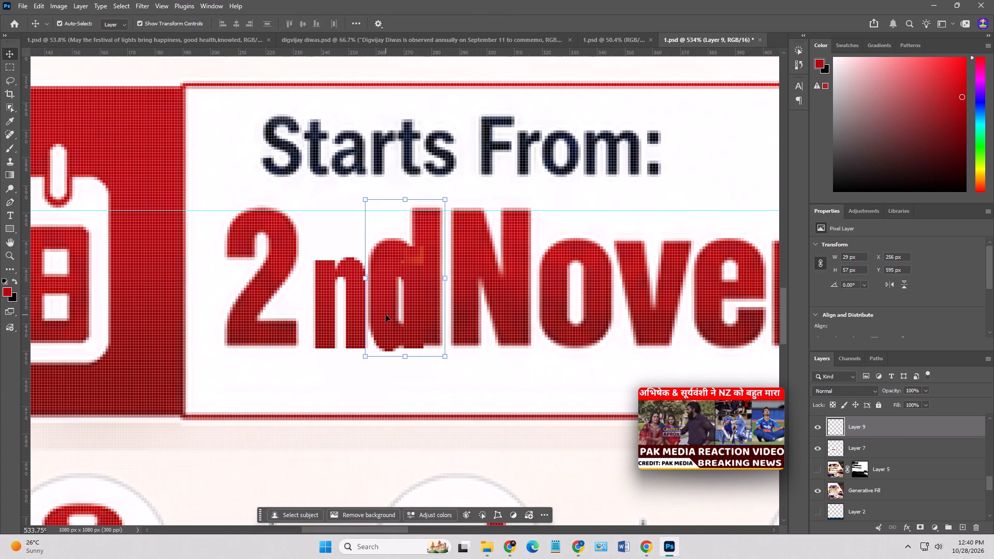
Duplicate the "nd" text layer, hide the original, and delete the "d" from the copy, leaving only "n".
scroll(854, 437, "up", 3)
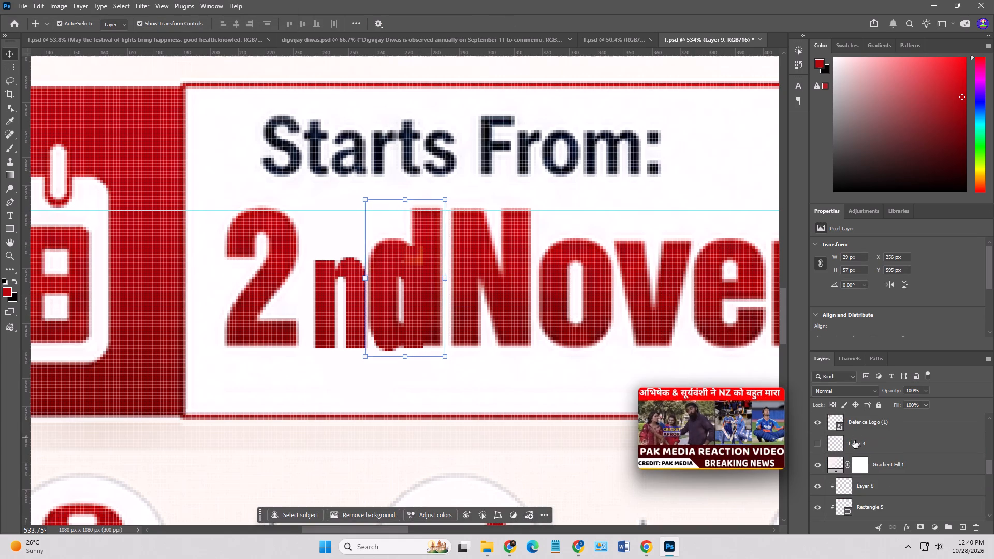
scroll(861, 490, "down", 1)
left_click(861, 490)
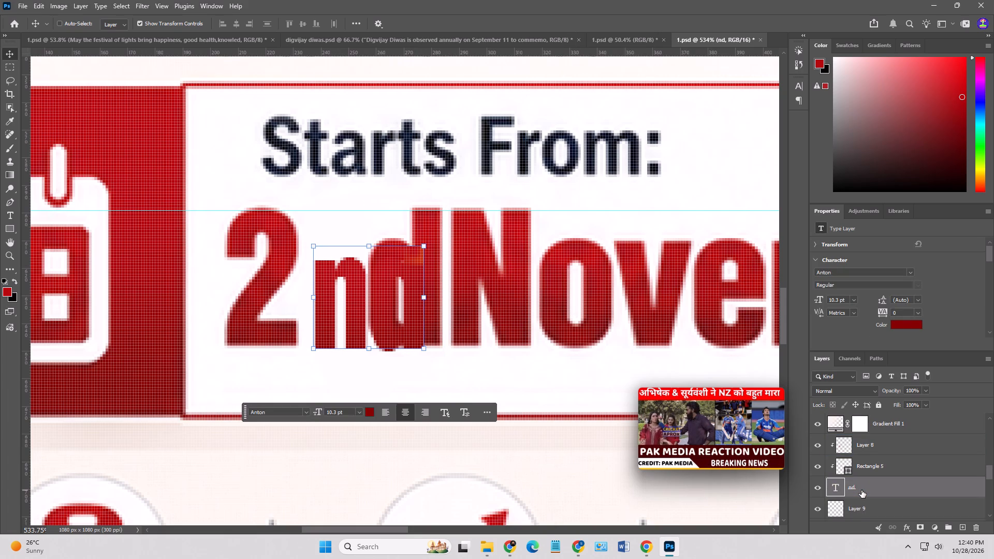
key("ctrl+j")
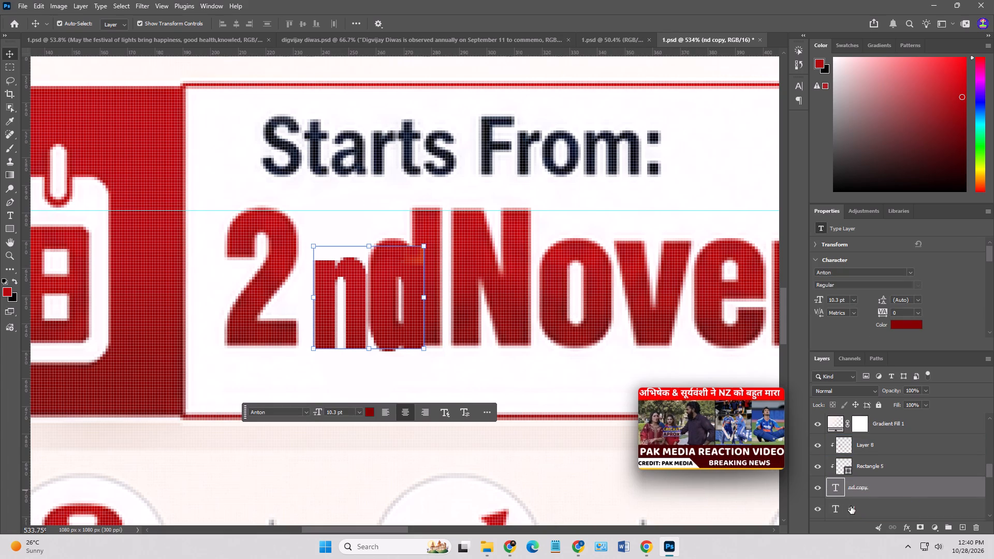
left_click(815, 510)
double_click(839, 489)
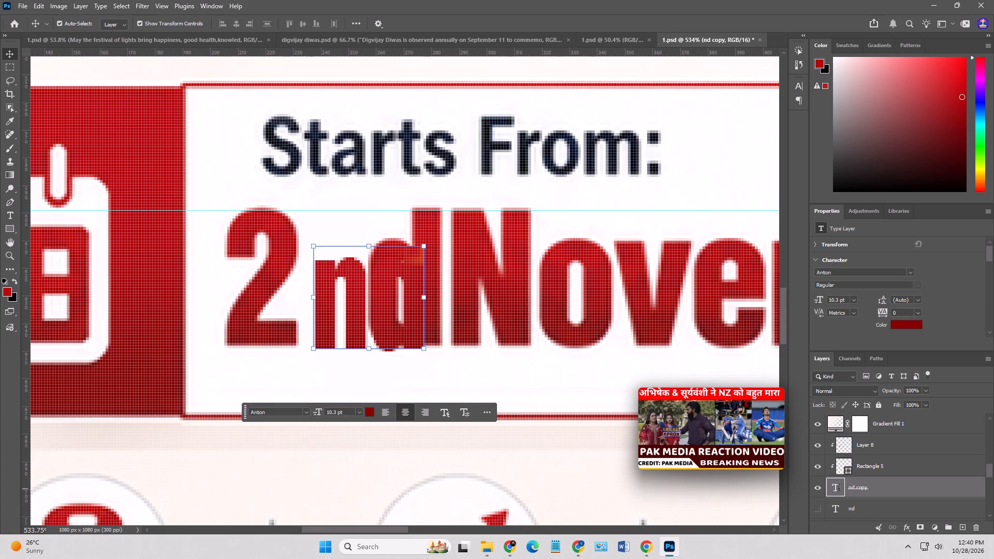
left_click_drag(369, 270, 379, 271)
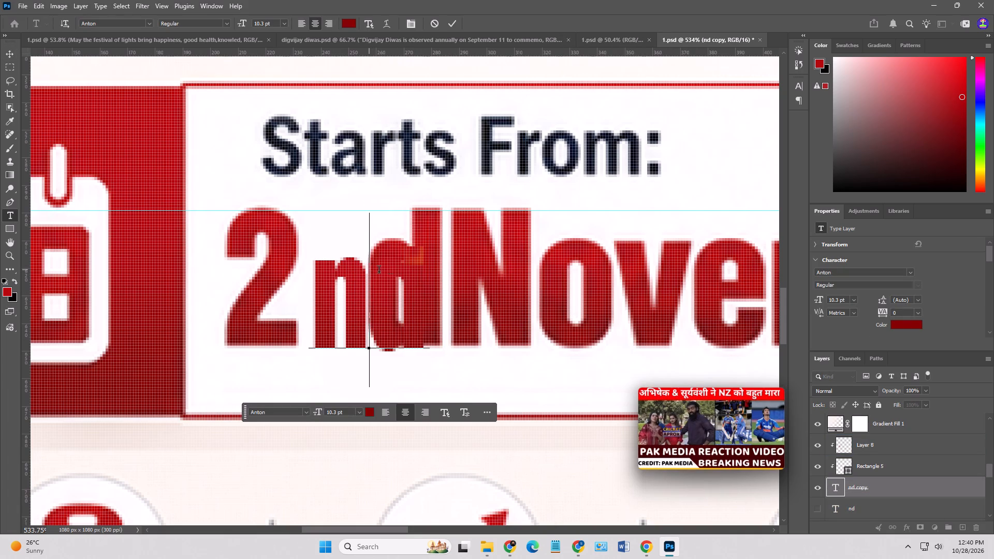
left_click_drag(379, 271, 430, 275)
key("BackSpace")
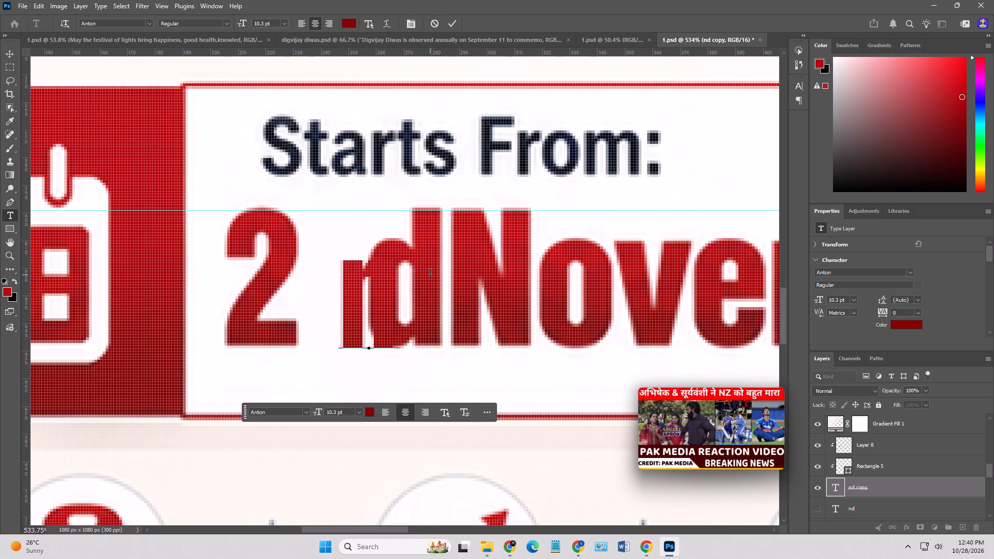
left_click(7, 54)
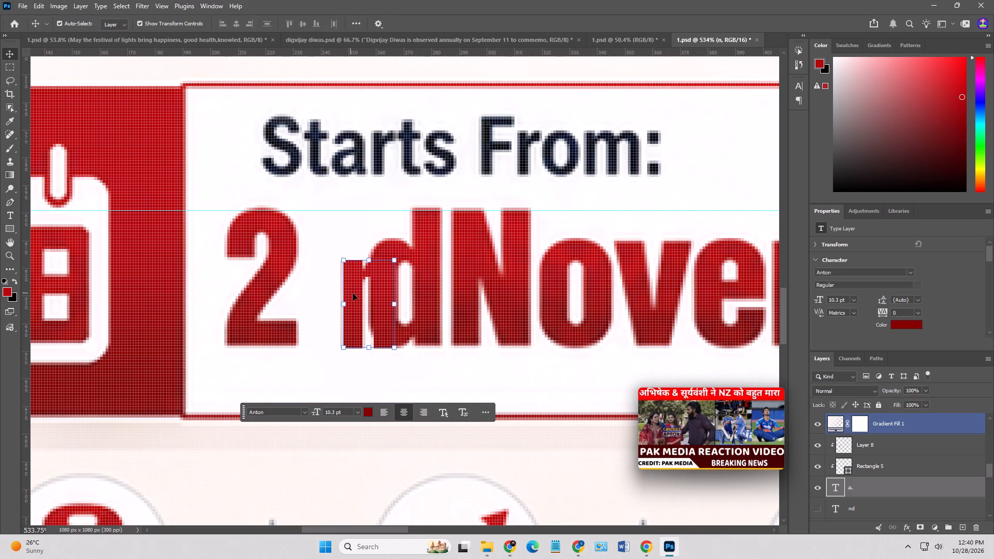
Move the "n" text into the gap between the "2" and the new "d".
left_click_drag(356, 293, 341, 296)
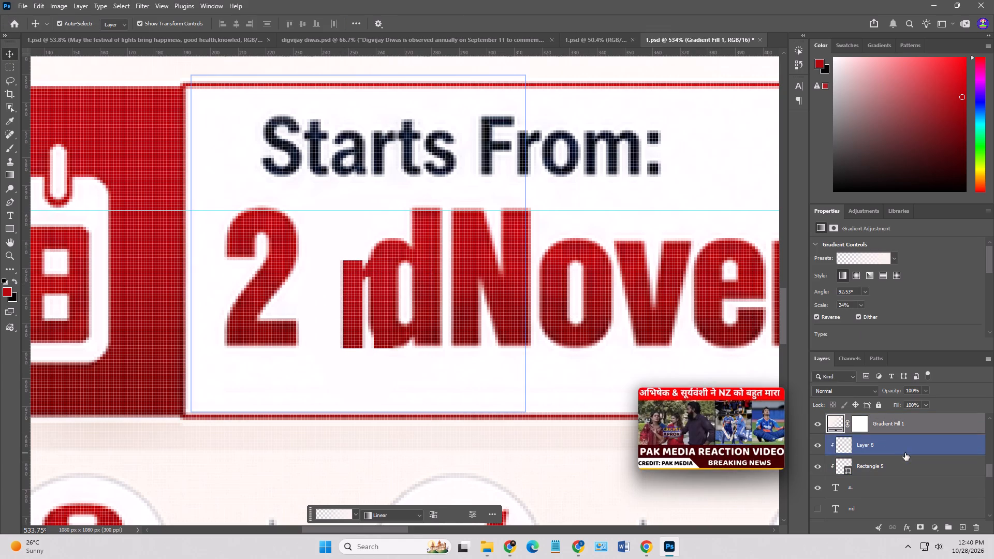
key("ctrl+z")
left_click(858, 485)
key("ctrl+t")
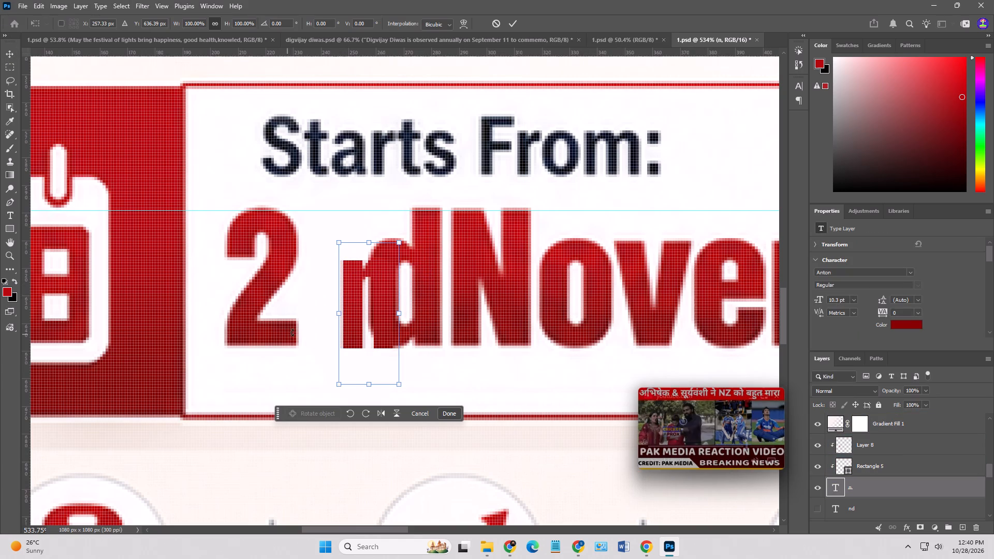
left_click_drag(350, 310, 315, 308)
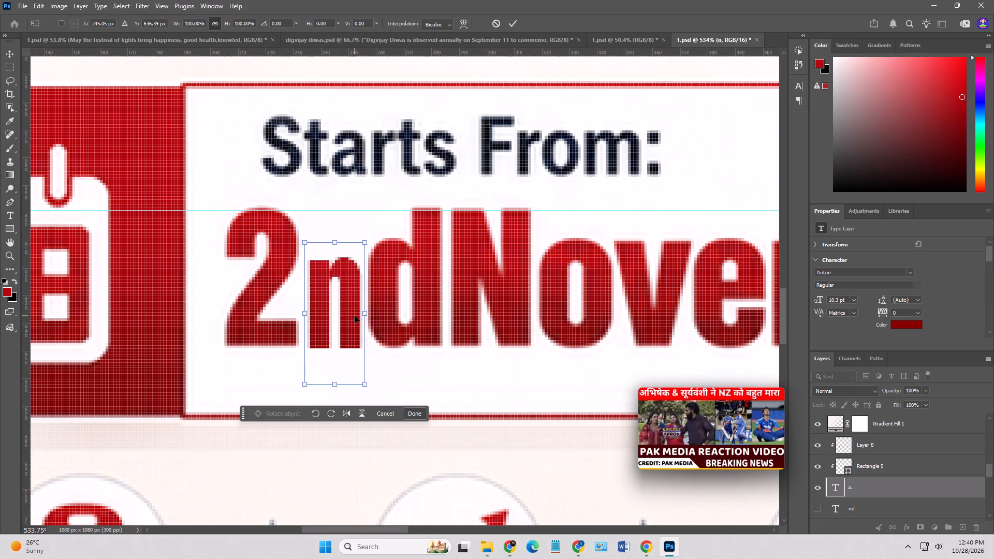
key("Left")
key("Left")
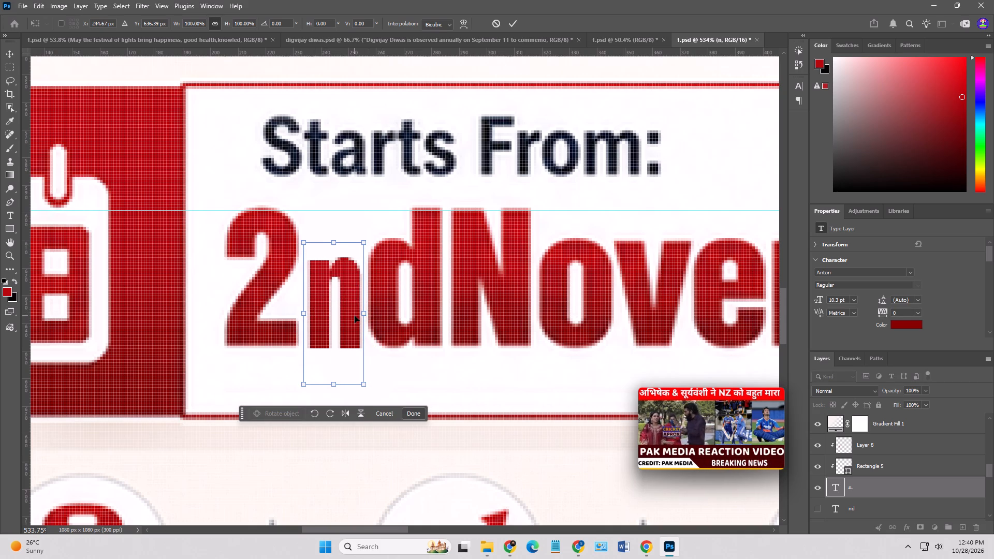
key("ctrl+z")
Nudge the "n" text layer together with Layer 8 and Rectangle 5 by 1 px towards the "2" and 1 px up.
left_click(875, 445, "shift")
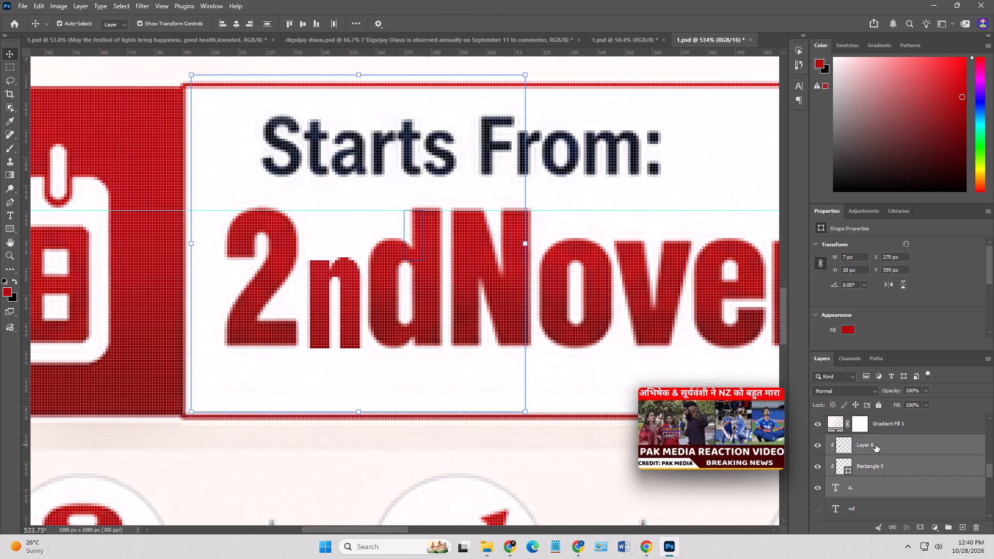
key("Left")
key("Left")
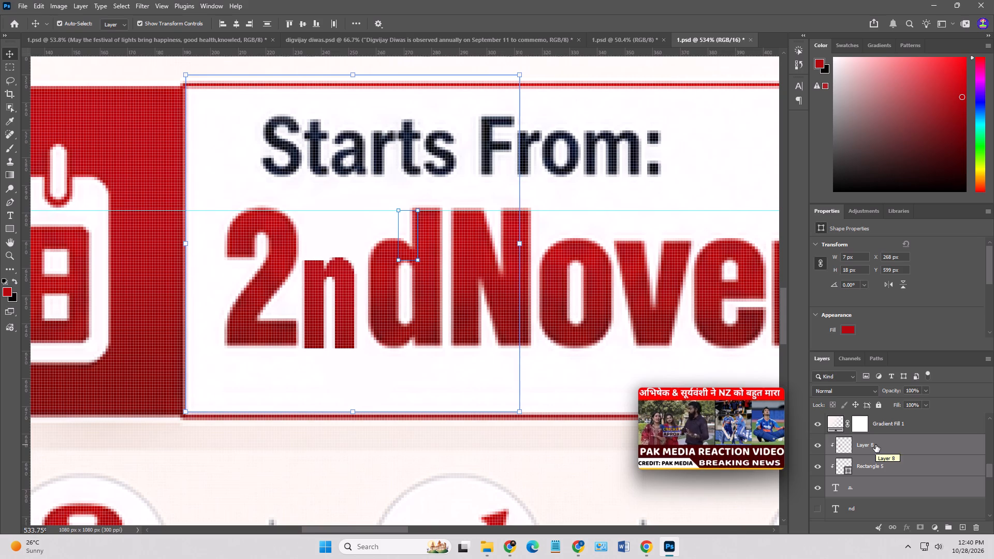
key("Up")
key("Right")
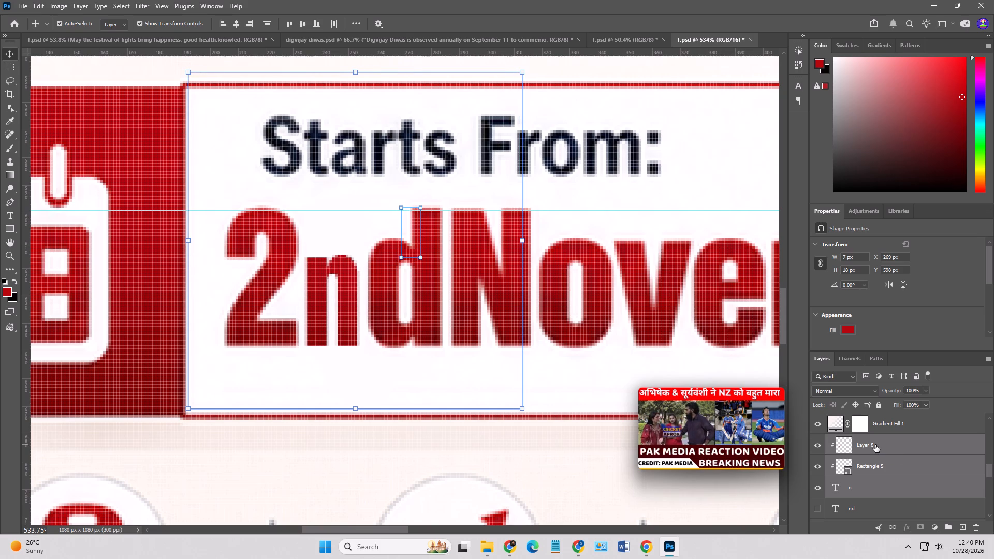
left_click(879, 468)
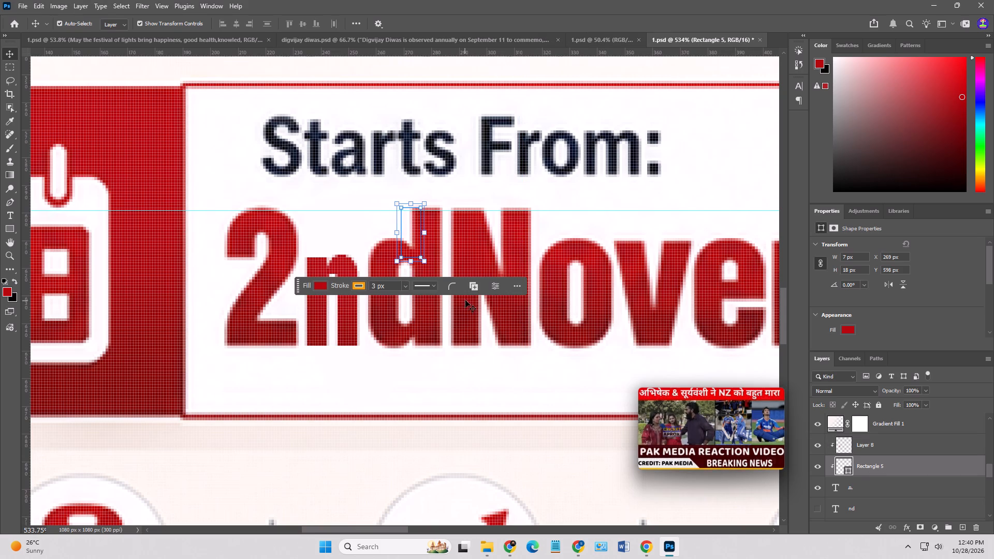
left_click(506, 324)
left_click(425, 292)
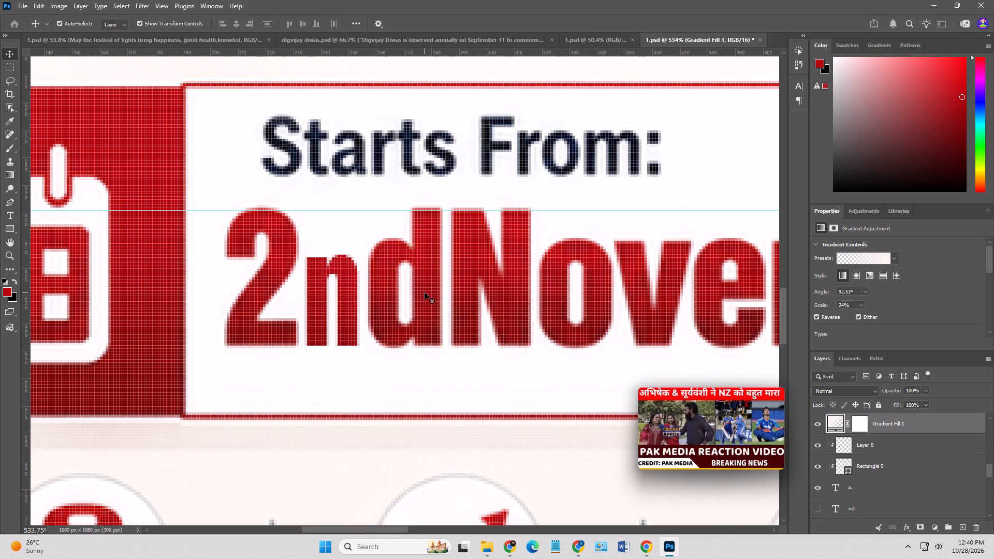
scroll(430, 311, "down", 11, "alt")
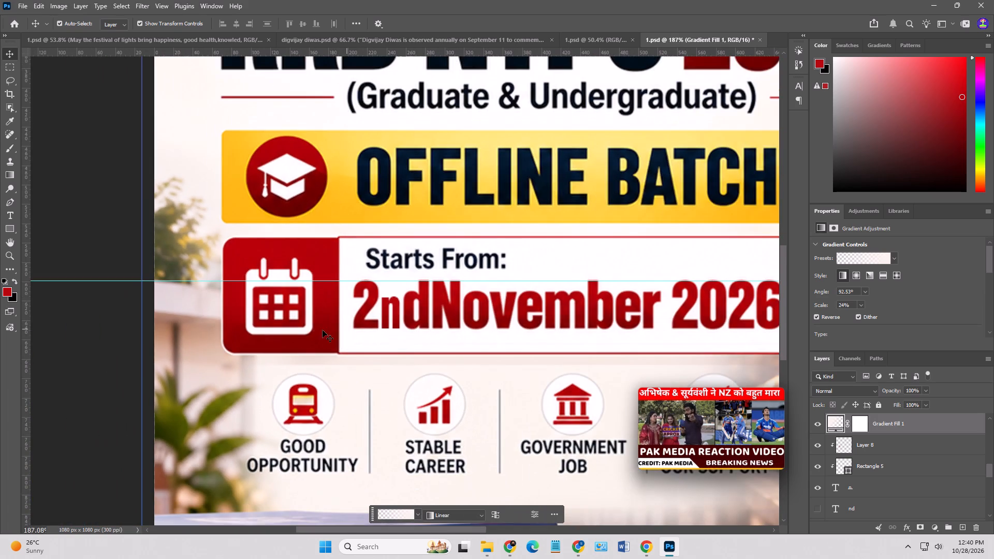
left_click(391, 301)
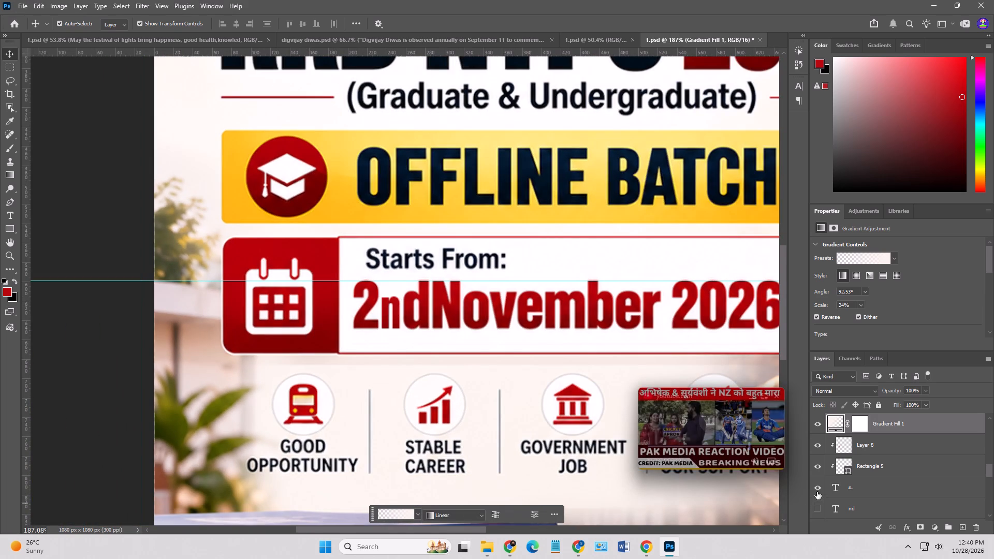
Place a horizontal guide at Y 610 px along the tops of the lowercase letters in "November".
left_click(853, 489, "shift")
left_click(866, 446)
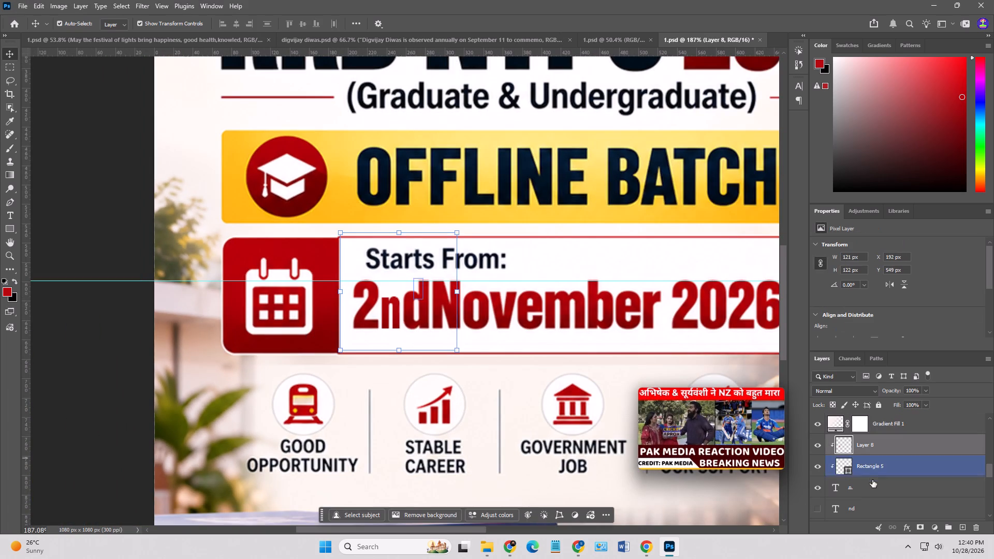
left_click(871, 484, "shift")
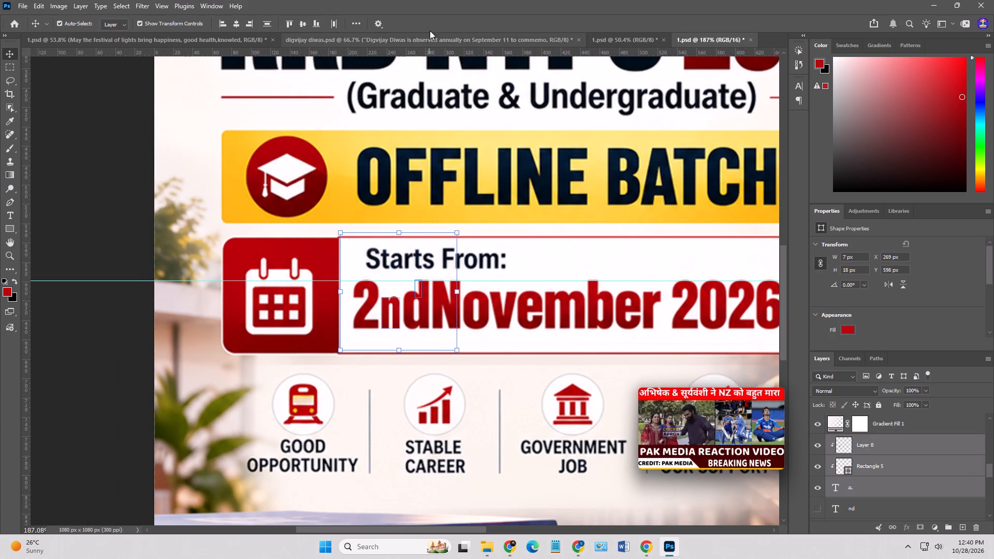
left_click_drag(436, 52, 491, 290)
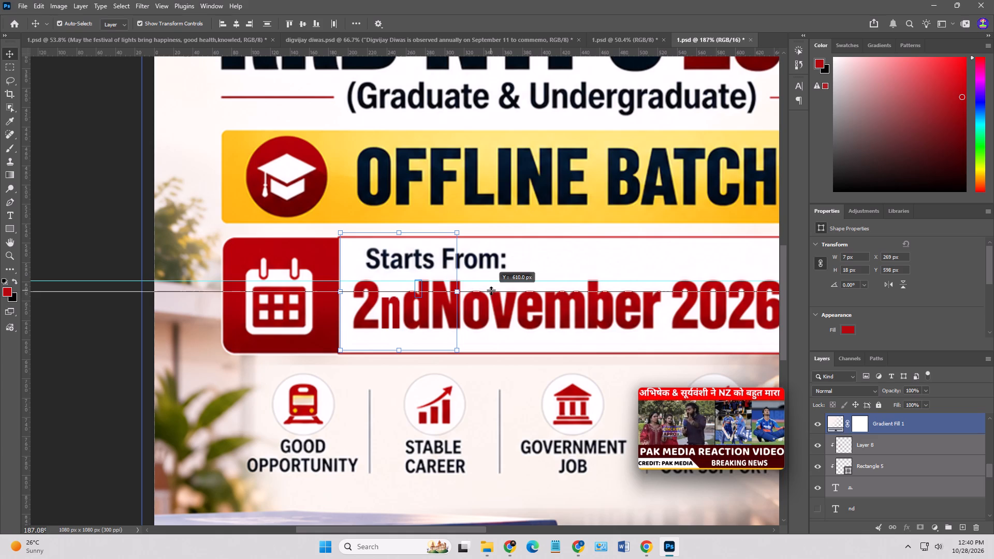
left_click_drag(491, 290, 479, 290)
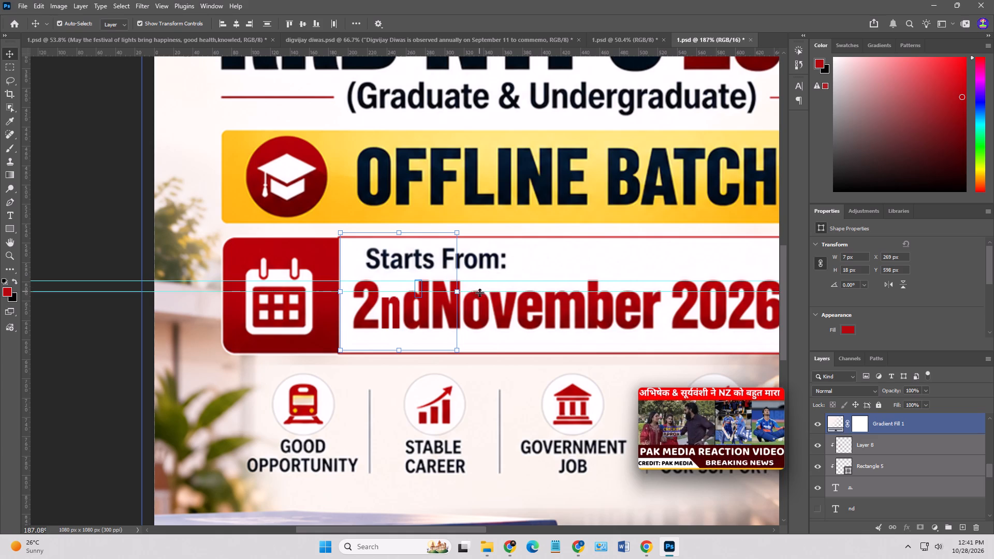
Scale the "n" text layer together with Layer 8 and Rectangle 5 to about 117%.
scroll(406, 307, "up", 3, "alt")
left_click(858, 448)
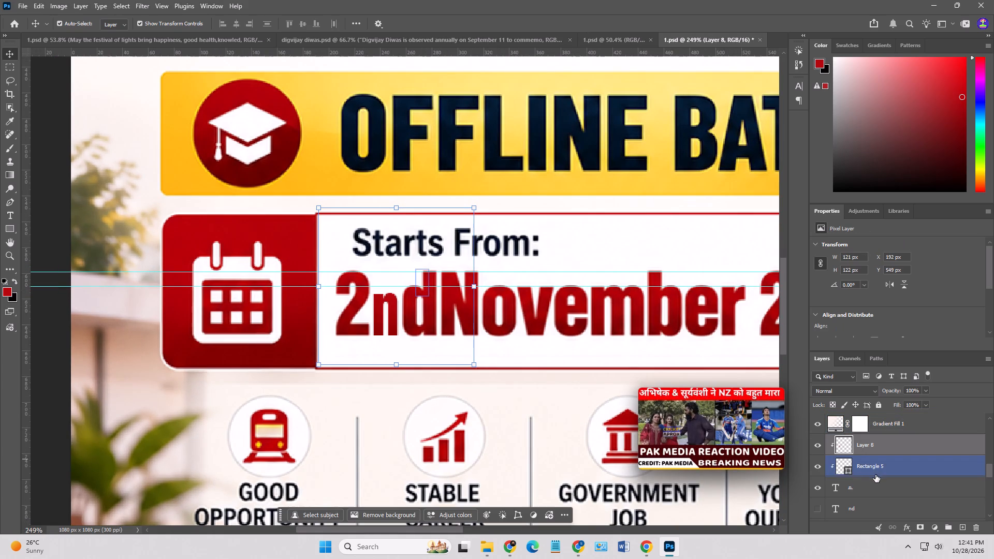
left_click(875, 486, "shift")
left_click_drag(472, 207, 488, 187)
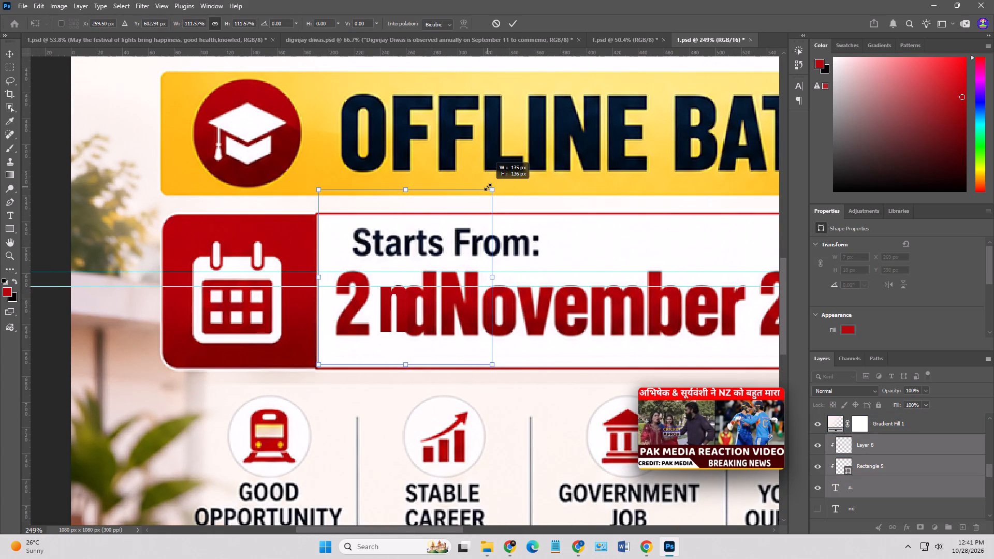
left_click_drag(488, 187, 486, 190)
left_click_drag(489, 365, 499, 371)
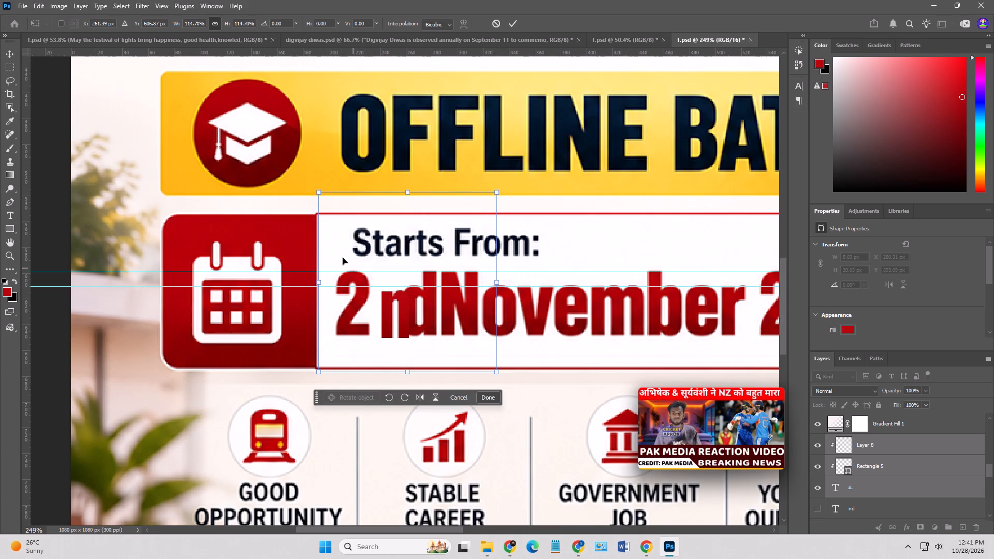
left_click_drag(319, 190, 315, 188)
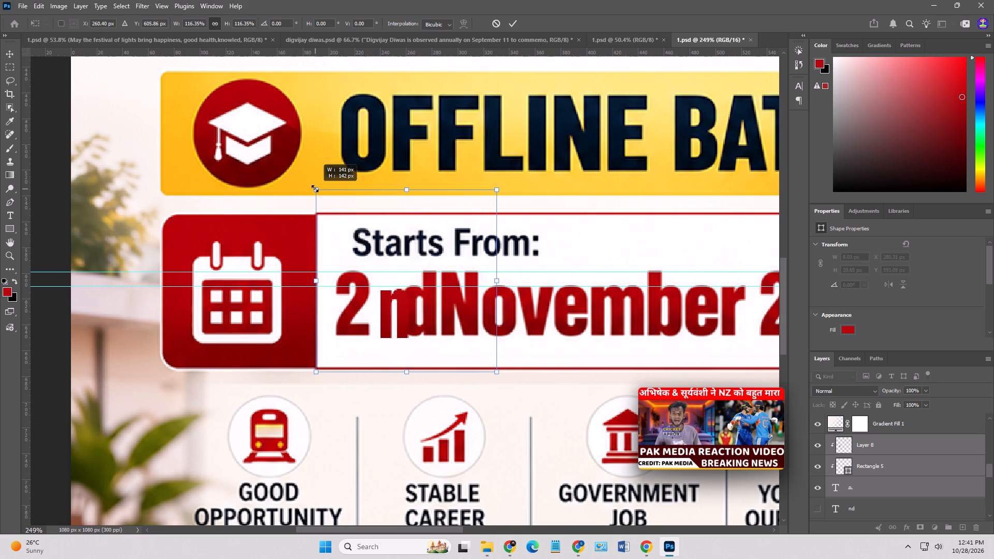
left_click_drag(315, 188, 314, 188)
Move the scaled "n" and its clipped layers about 1.6 px up and about 5.6 px towards the "2".
key("Up")
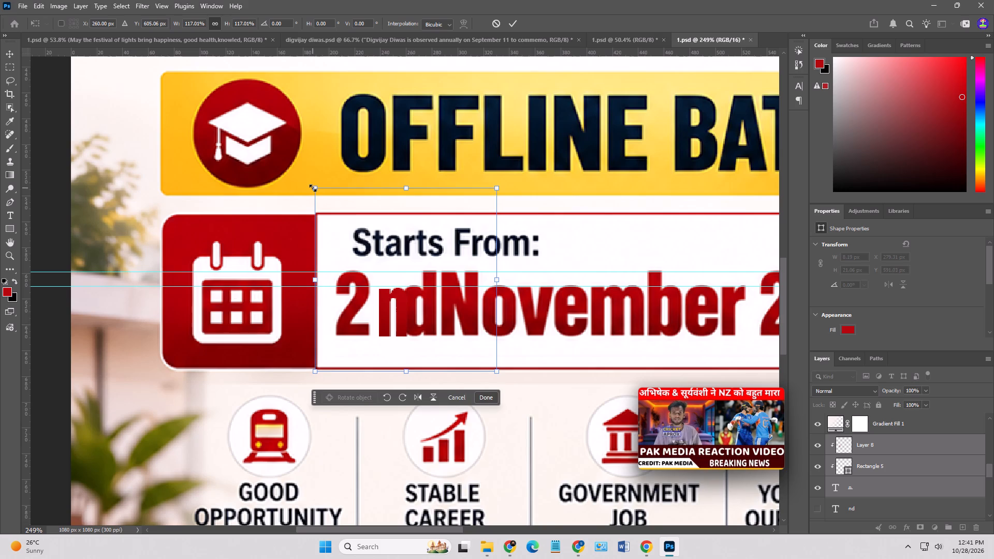
key("Up")
key("Up")
key("Up")
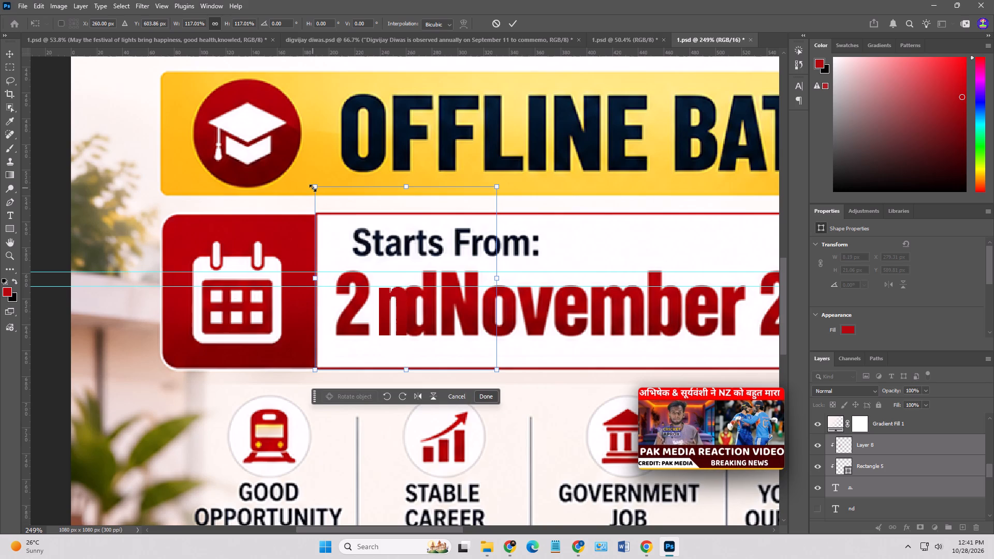
key("Left")
key("Left")
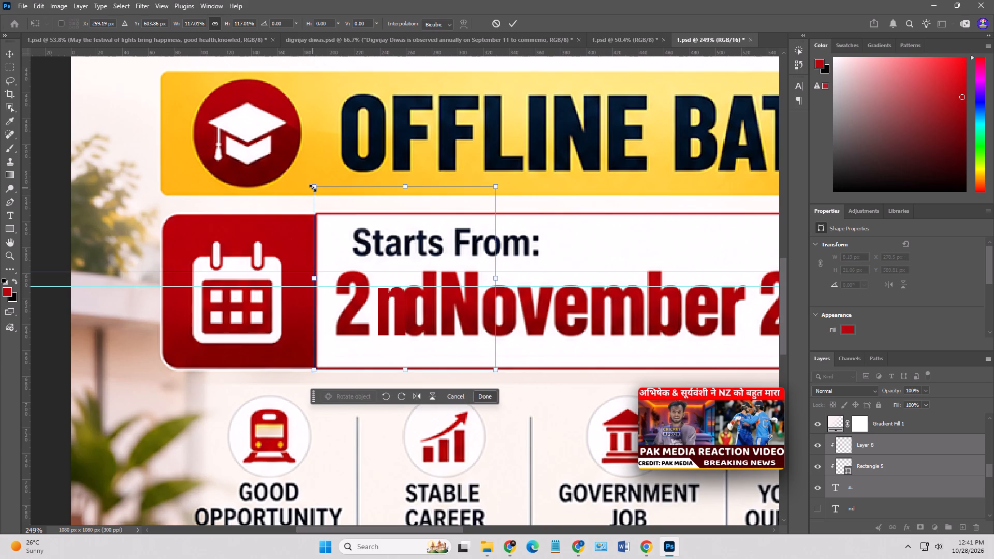
key("Left")
key("Left")
key("Left")
key("Left")
key("Left")
key("Left")
key("Left")
key("Left")
key("Left")
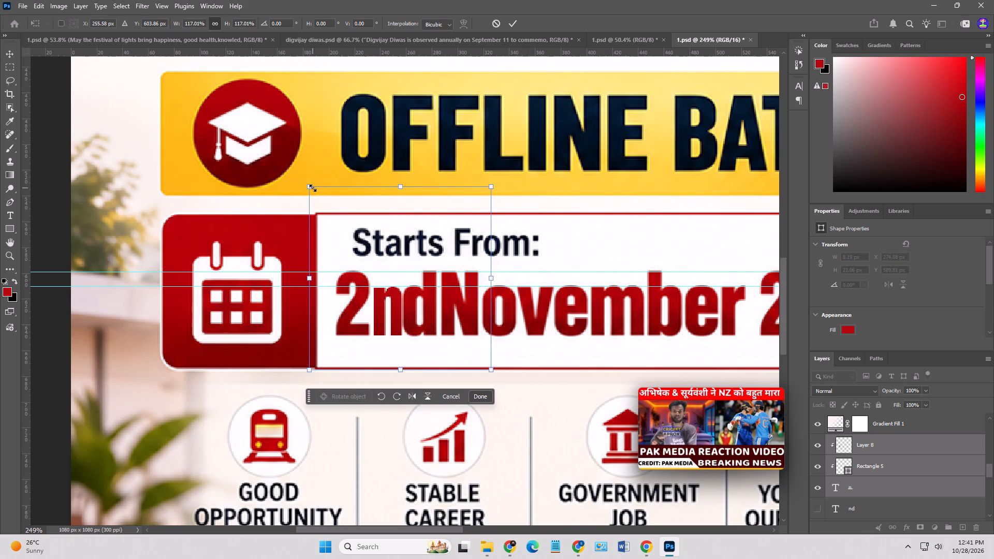
key("Left")
key("Left")
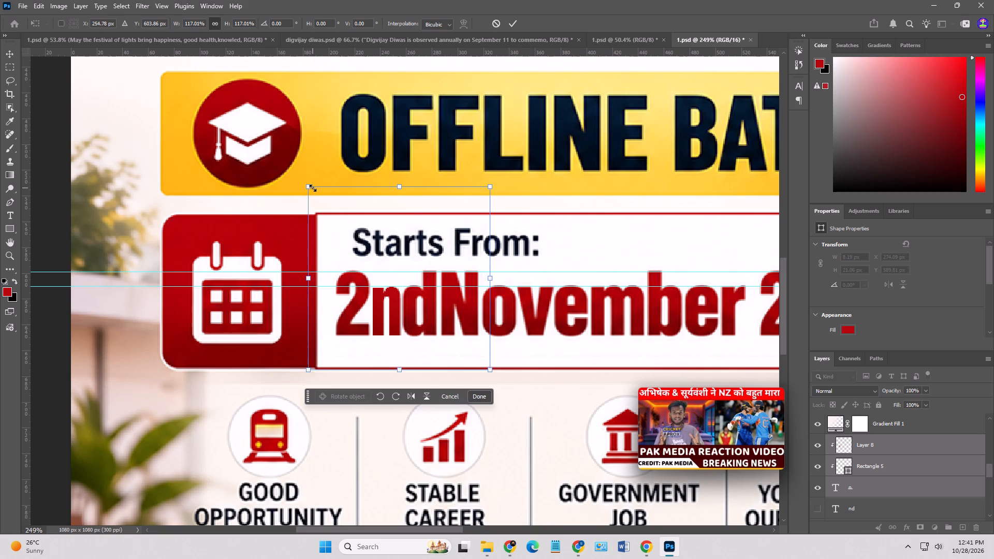
key("Left")
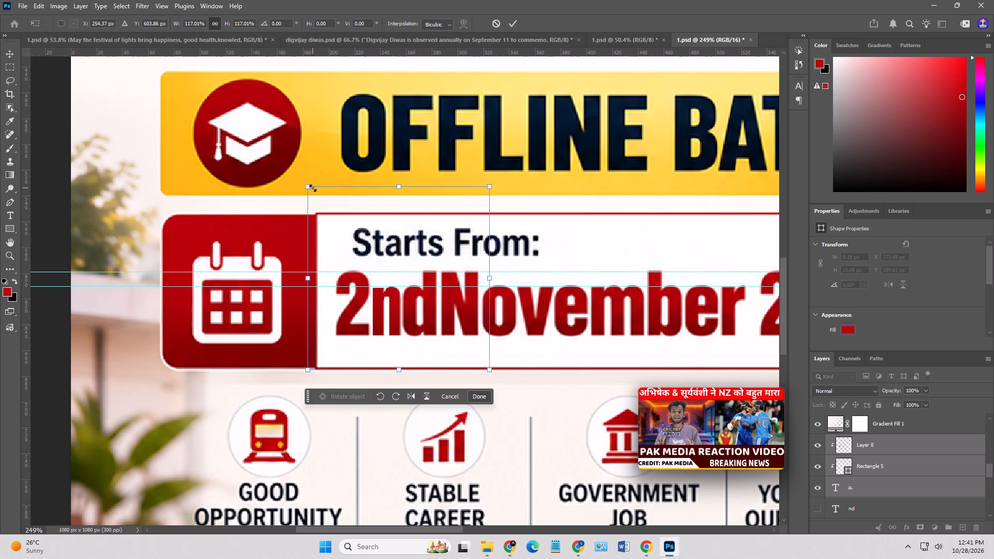
left_click(875, 453)
On Layer 7, marquee-select "November 2026", about 374 by 63 px, and copy it to a new layer.
left_click(869, 504)
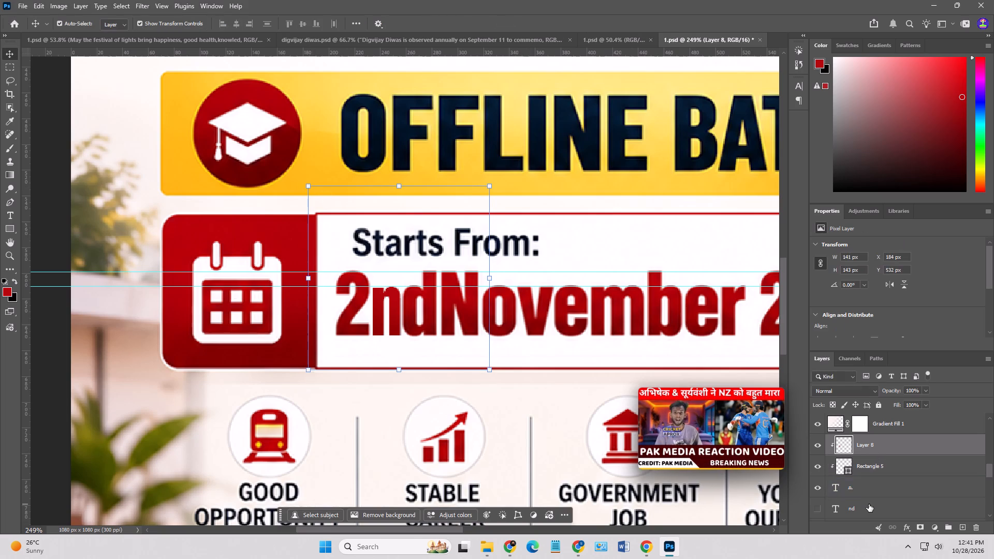
scroll(870, 501, "down", 2)
left_click(868, 469)
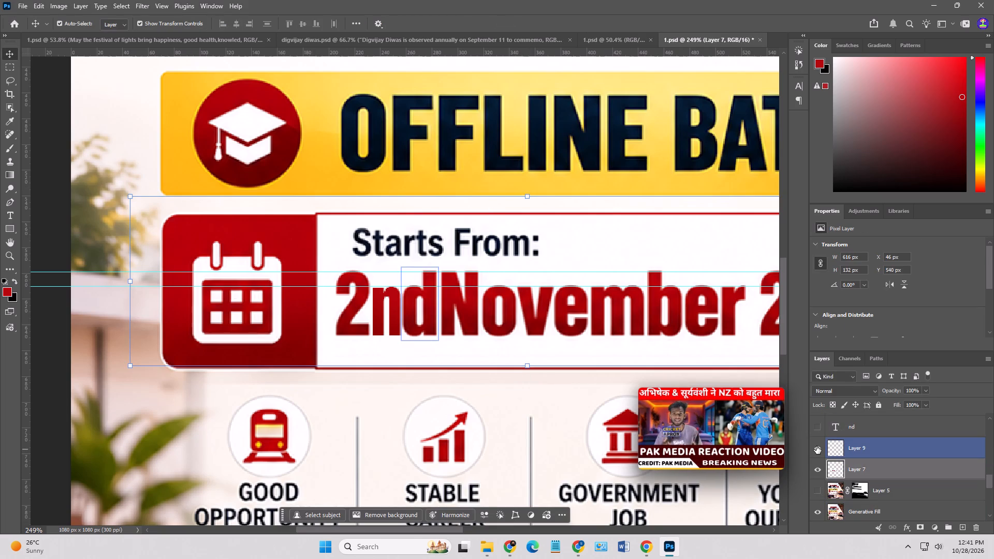
left_click(816, 446)
left_click(816, 446)
left_click(884, 468)
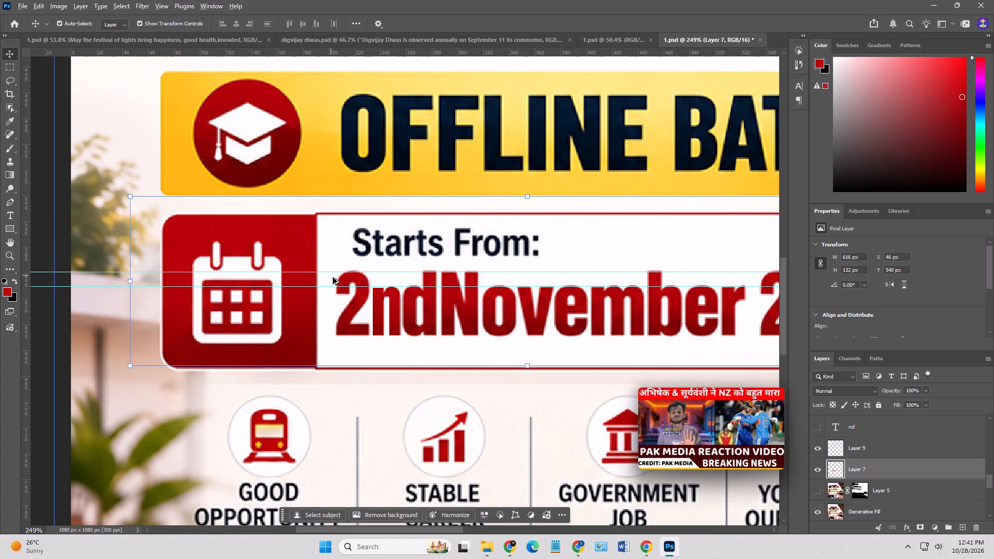
scroll(345, 289, "down", 2, "alt")
left_click(10, 68)
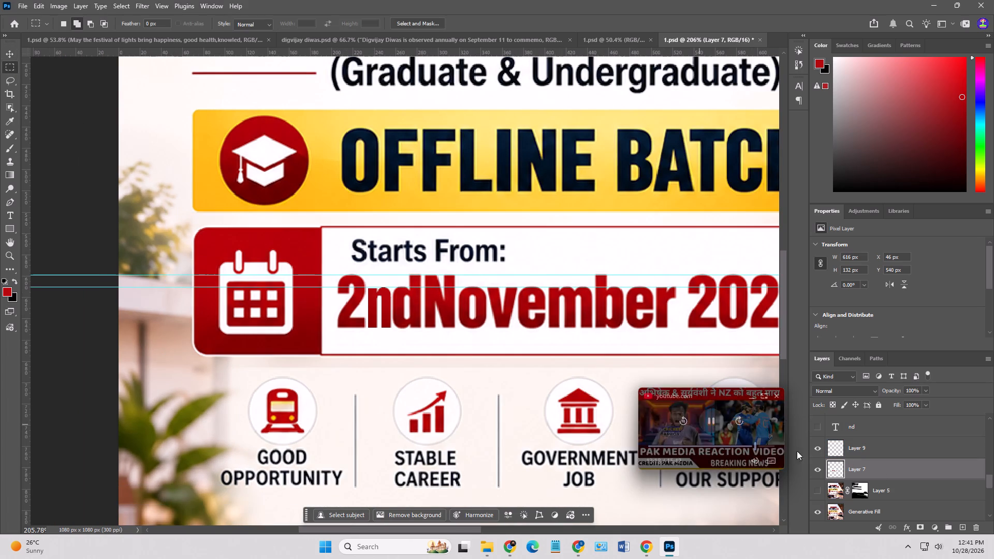
scroll(550, 316, "down", 3, "alt")
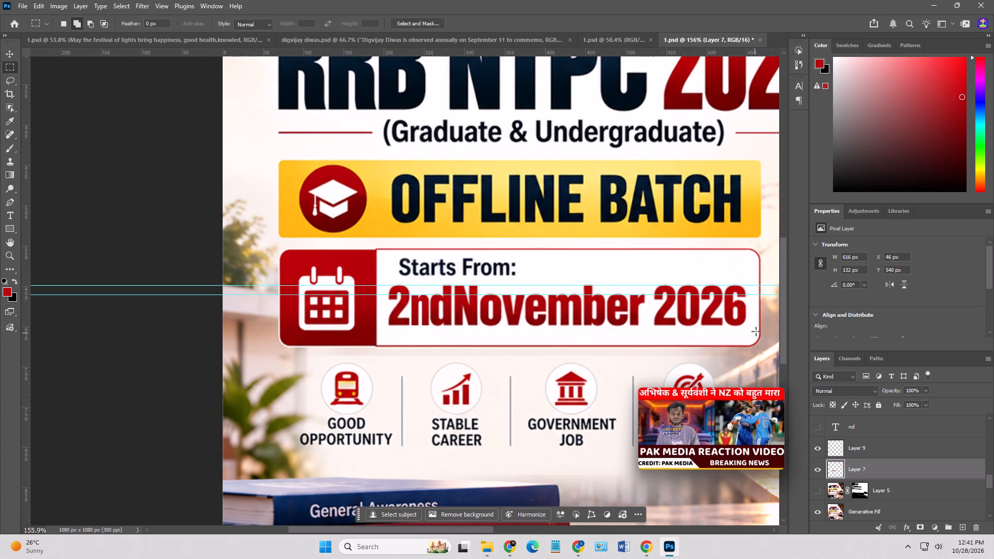
left_click_drag(753, 330, 452, 283)
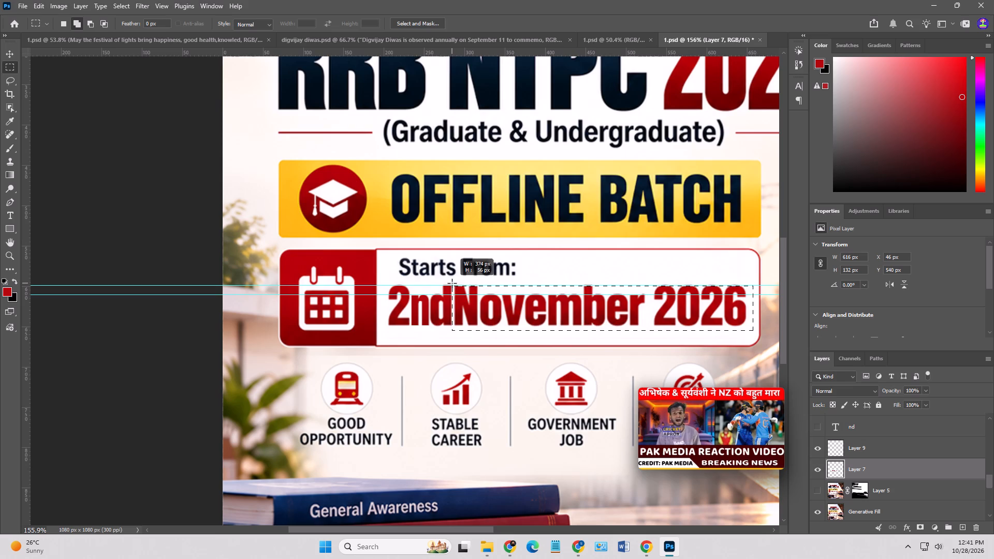
left_click_drag(452, 283, 452, 280)
key("ctrl+j")
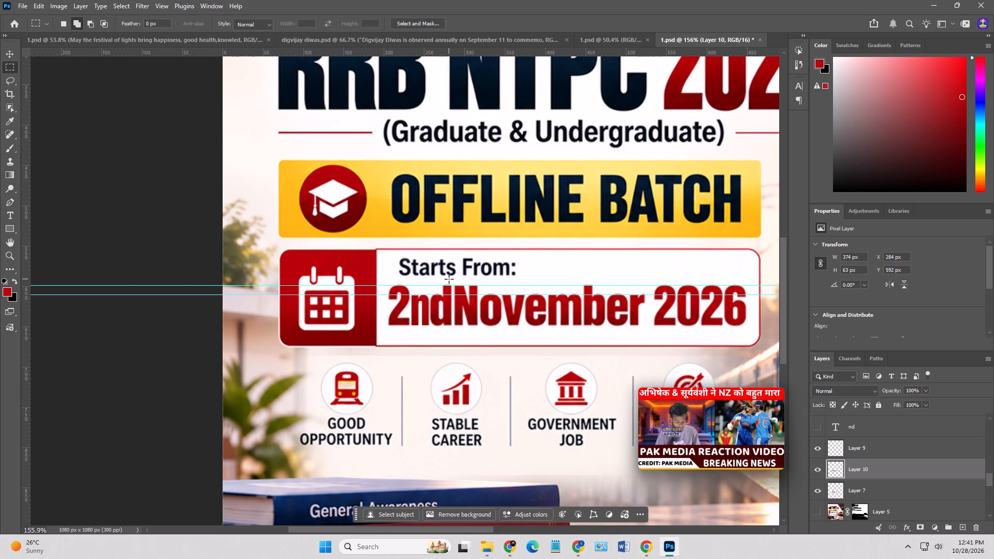
Nudge the copied "November 2026" layer 5 px away from "2nd" to widen the word gap.
left_click(6, 54)
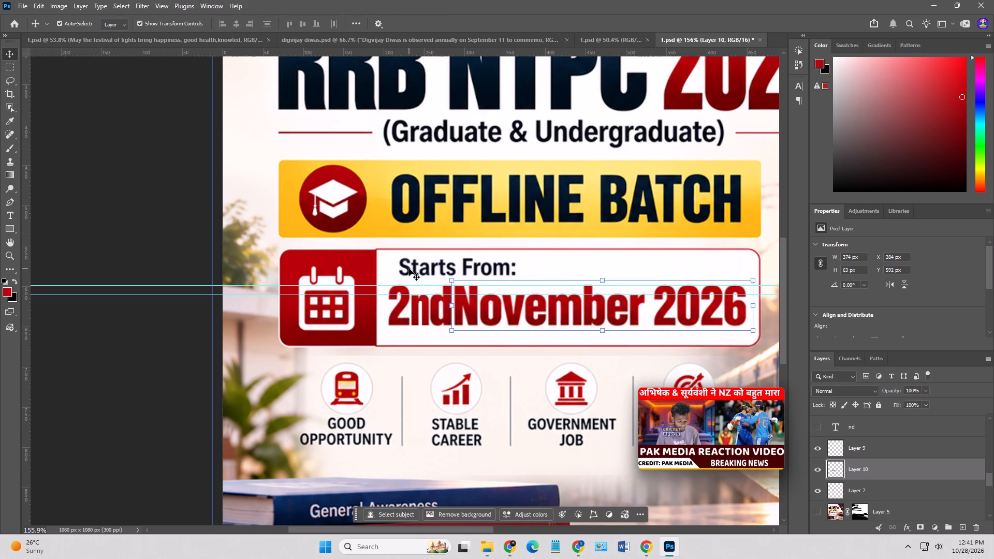
key("Right")
key("Right")
key("Right")
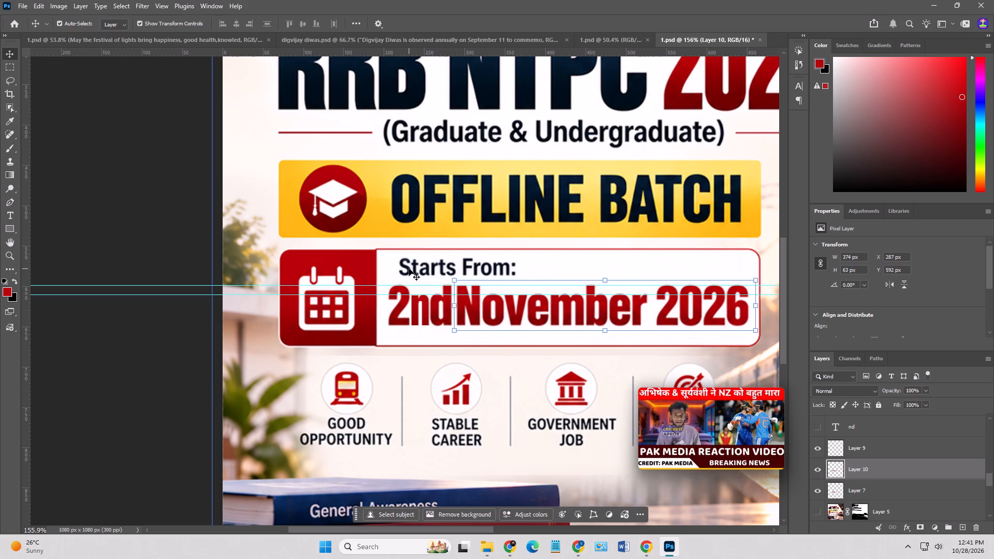
key("Right")
key("Right")
key("Right")
key("Right")
key("Left")
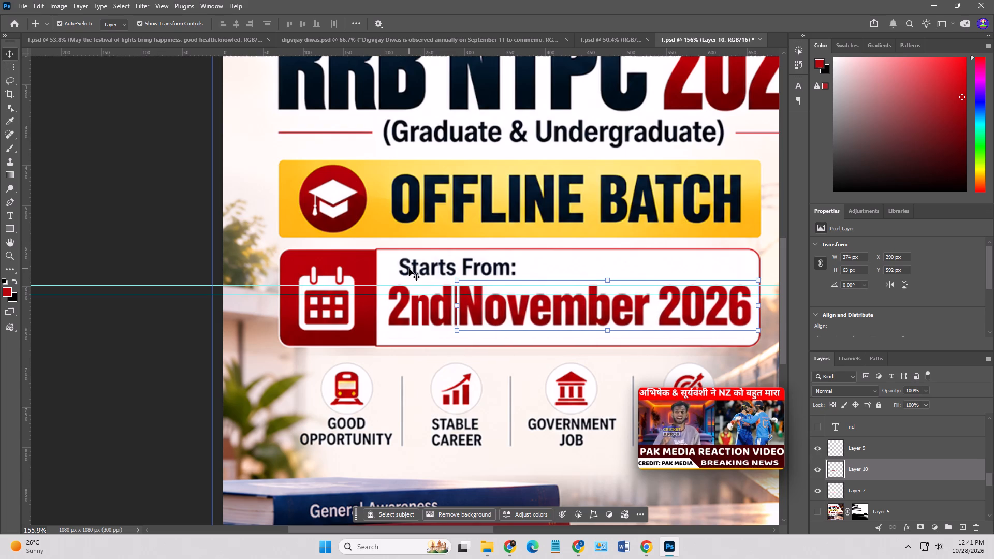
key("Left")
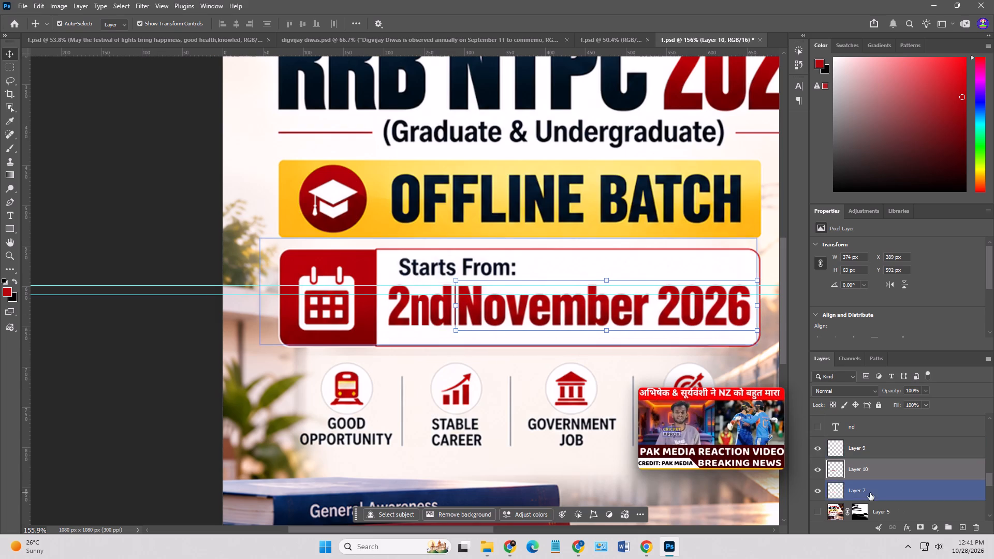
On Layer 7, marquee-select the "2" of the start date, about 49 by 60 px.
left_click(870, 493)
left_click(4, 65)
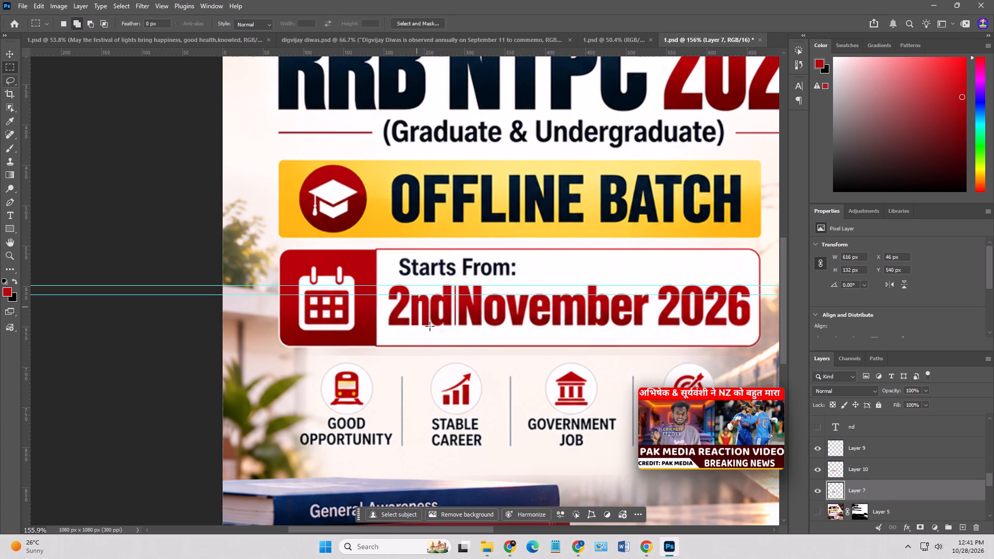
left_click_drag(451, 330, 447, 321)
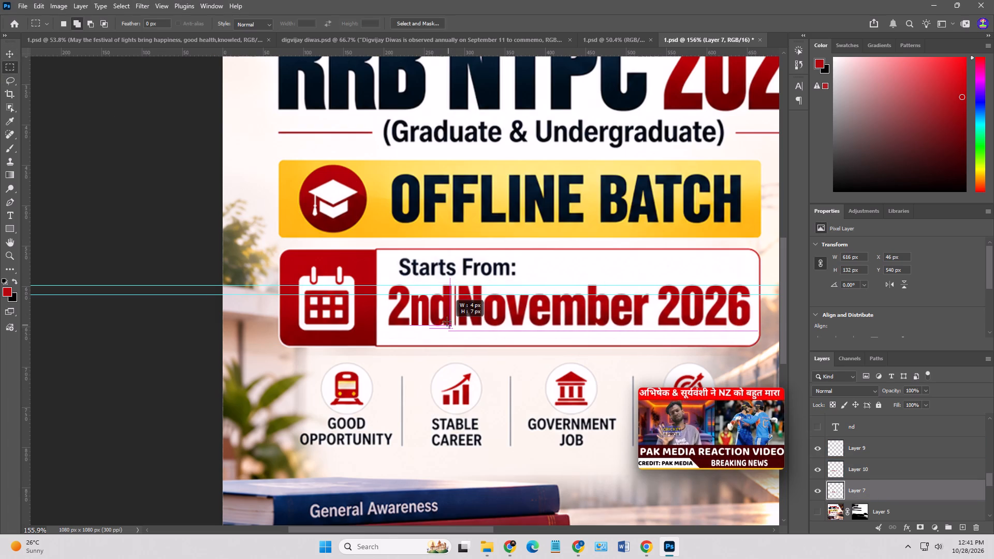
left_click_drag(447, 321, 381, 285)
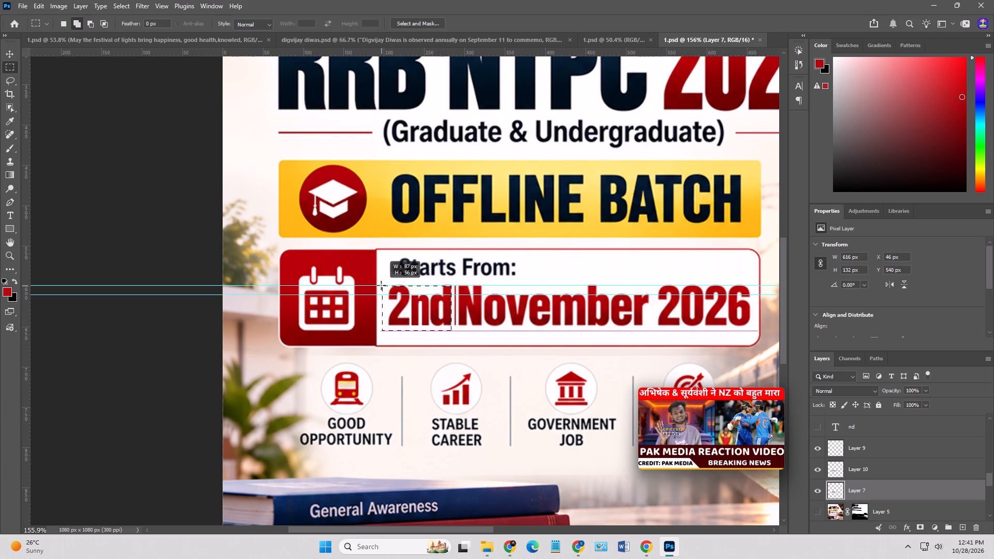
left_click_drag(381, 285, 383, 279)
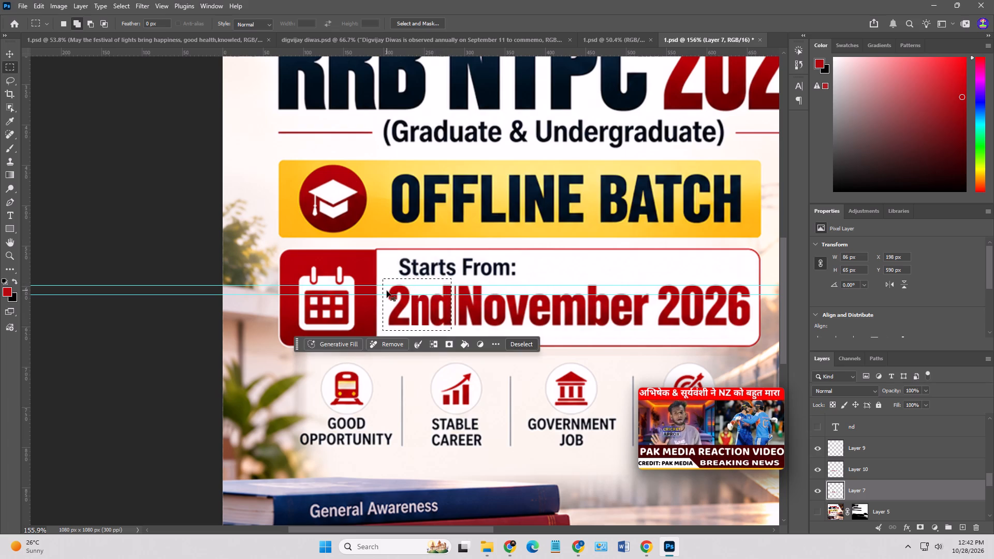
key("ctrl+d")
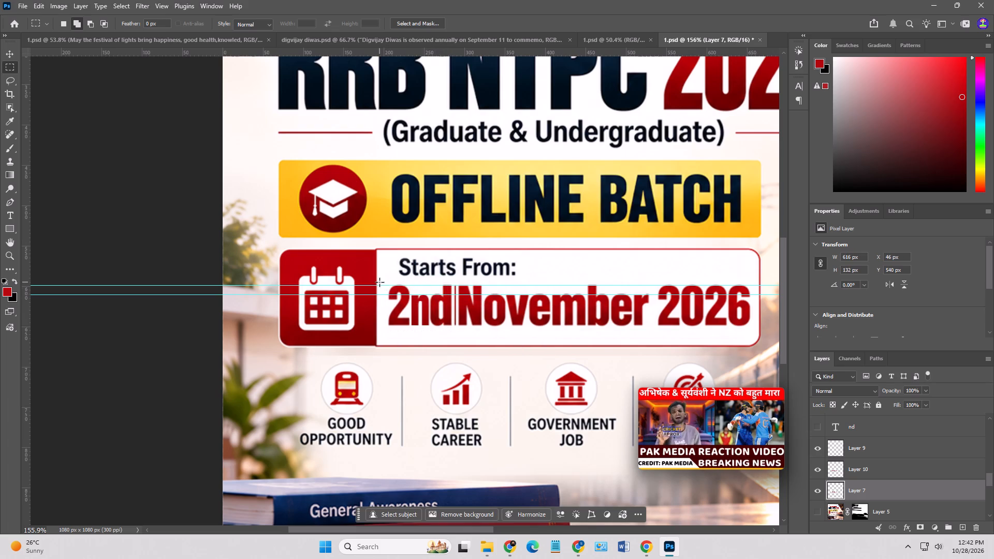
left_click_drag(379, 282, 418, 327)
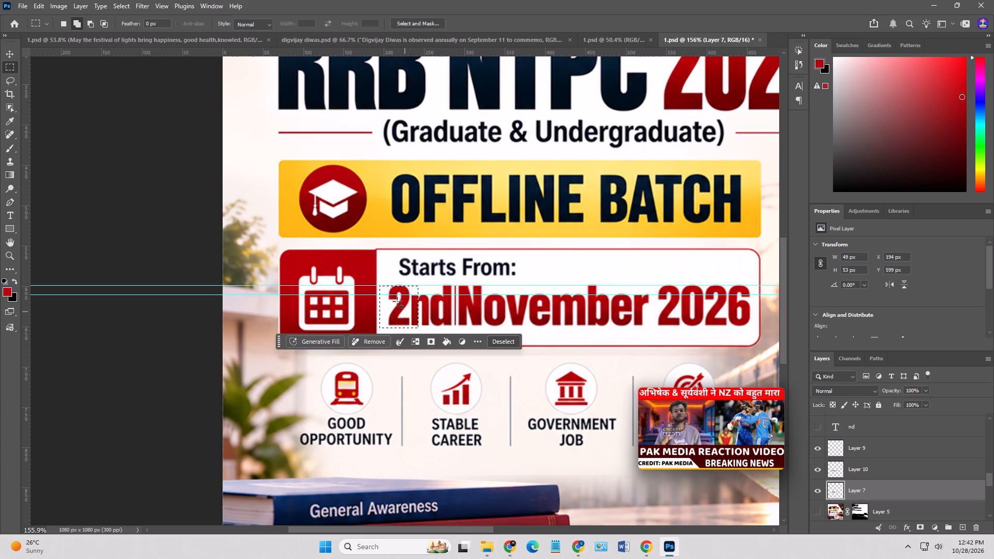
left_click_drag(381, 280, 418, 328)
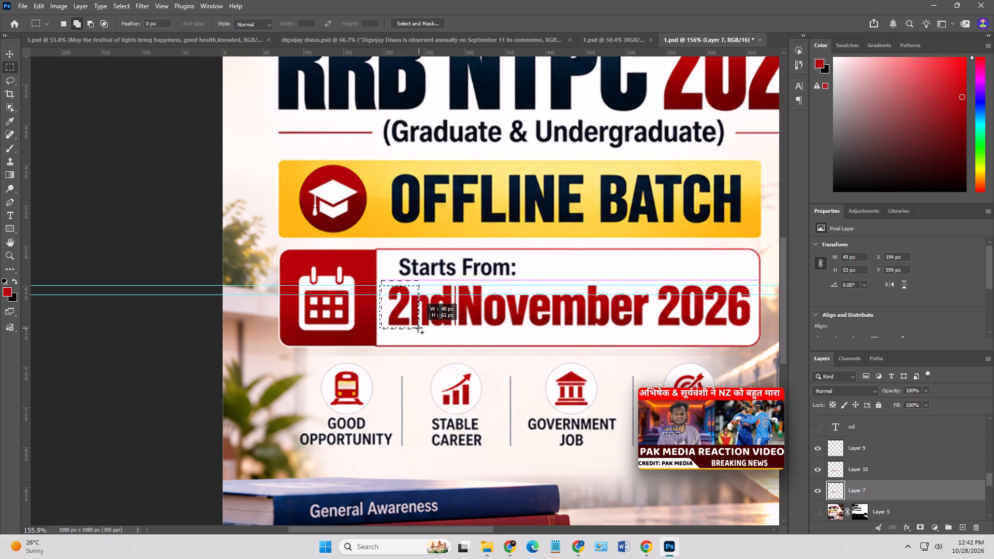
left_click_drag(418, 328, 417, 327)
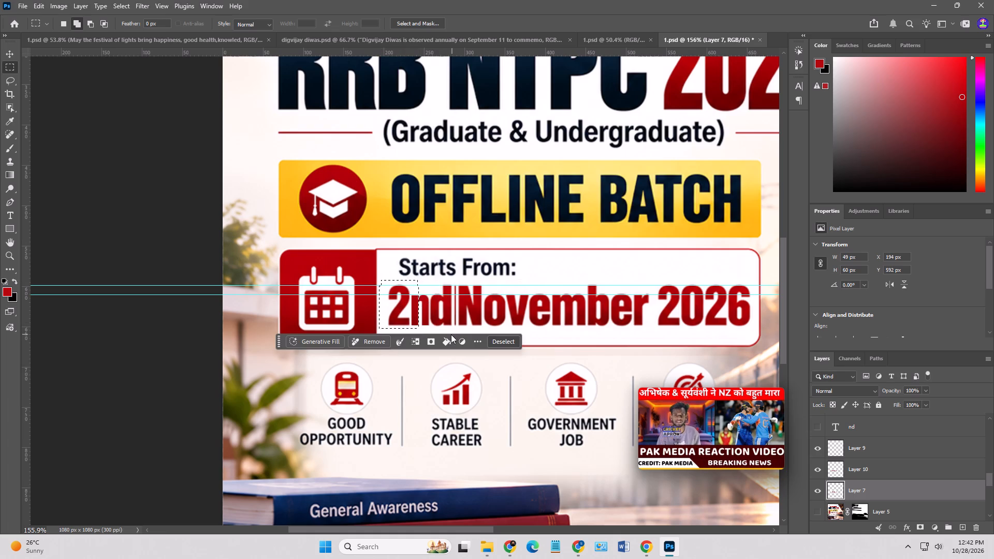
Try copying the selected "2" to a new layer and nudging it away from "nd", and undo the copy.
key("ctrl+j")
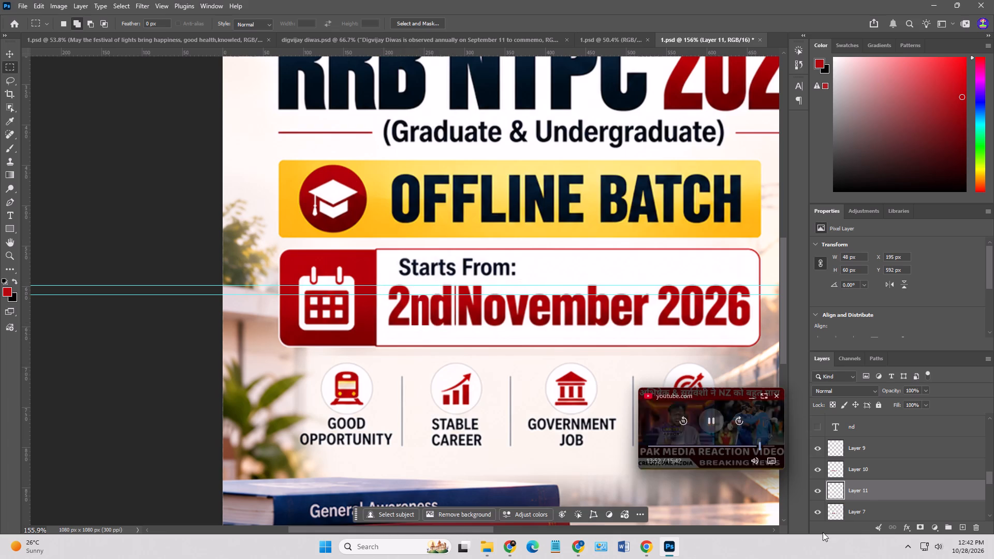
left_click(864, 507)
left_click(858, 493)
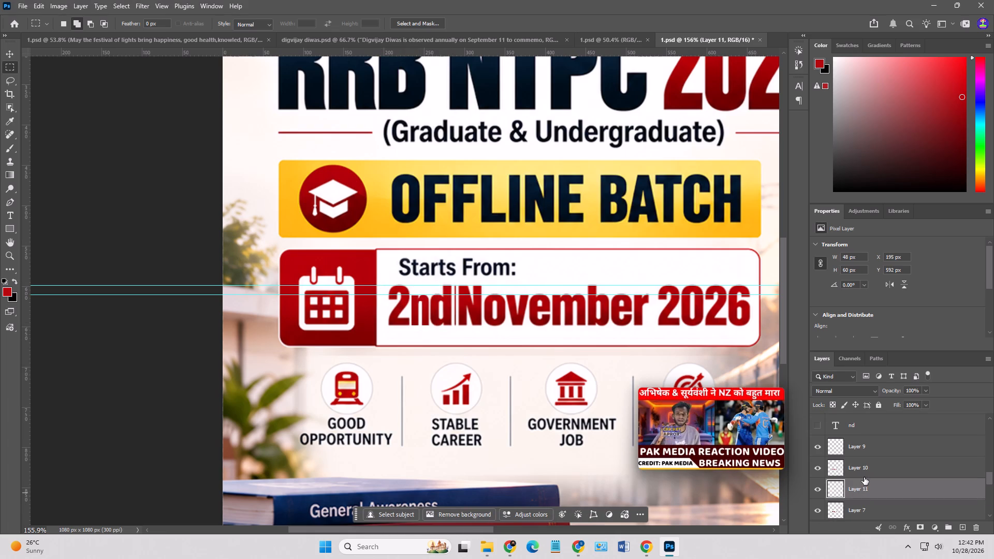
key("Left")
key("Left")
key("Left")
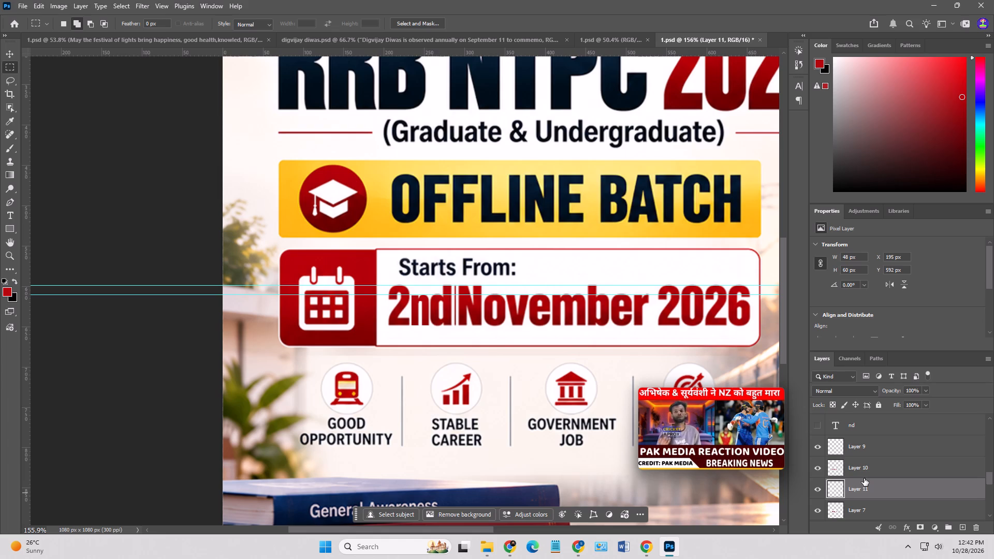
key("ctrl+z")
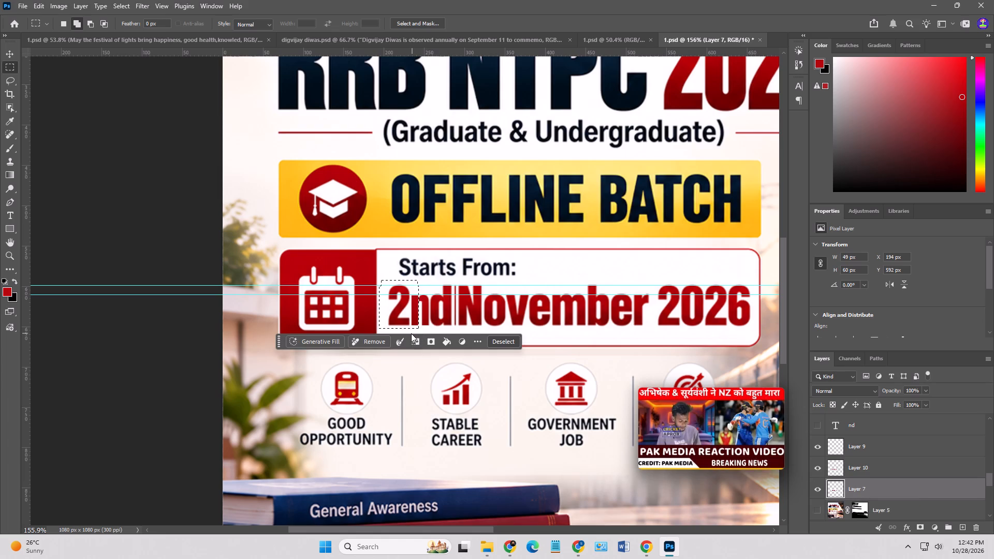
Copy the selected "2" from Layer 7 to a new layer and keep that copy selected.
key("ctrl+j")
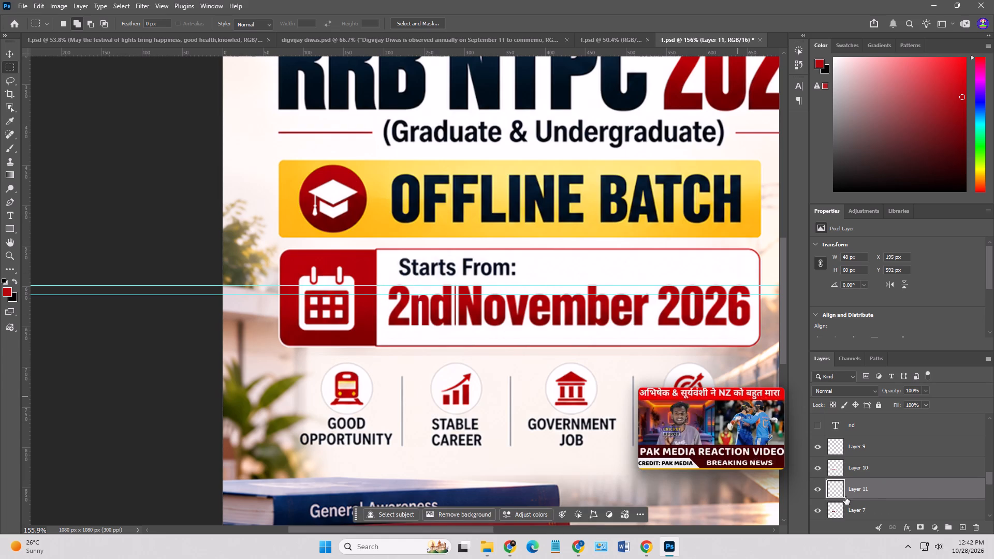
left_click(865, 505)
left_click(867, 492)
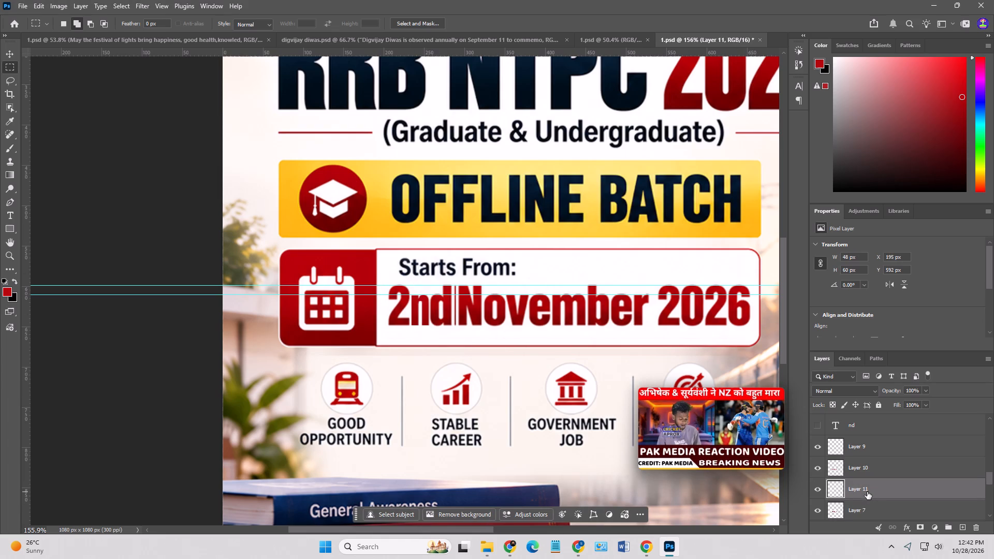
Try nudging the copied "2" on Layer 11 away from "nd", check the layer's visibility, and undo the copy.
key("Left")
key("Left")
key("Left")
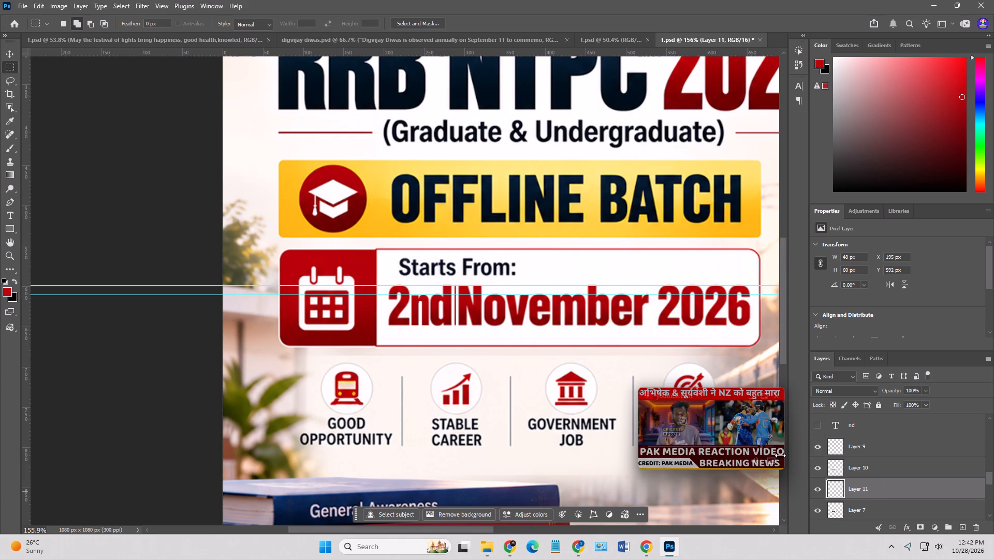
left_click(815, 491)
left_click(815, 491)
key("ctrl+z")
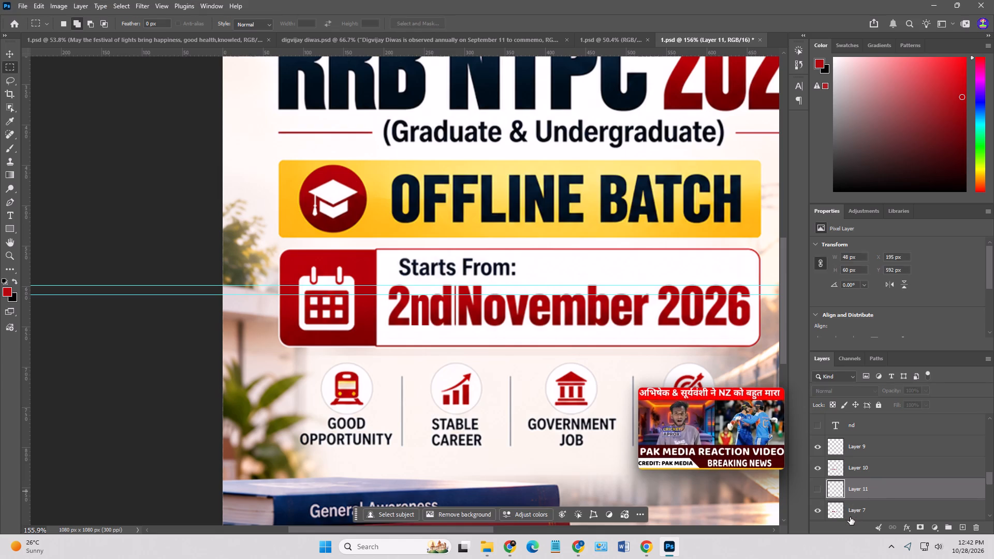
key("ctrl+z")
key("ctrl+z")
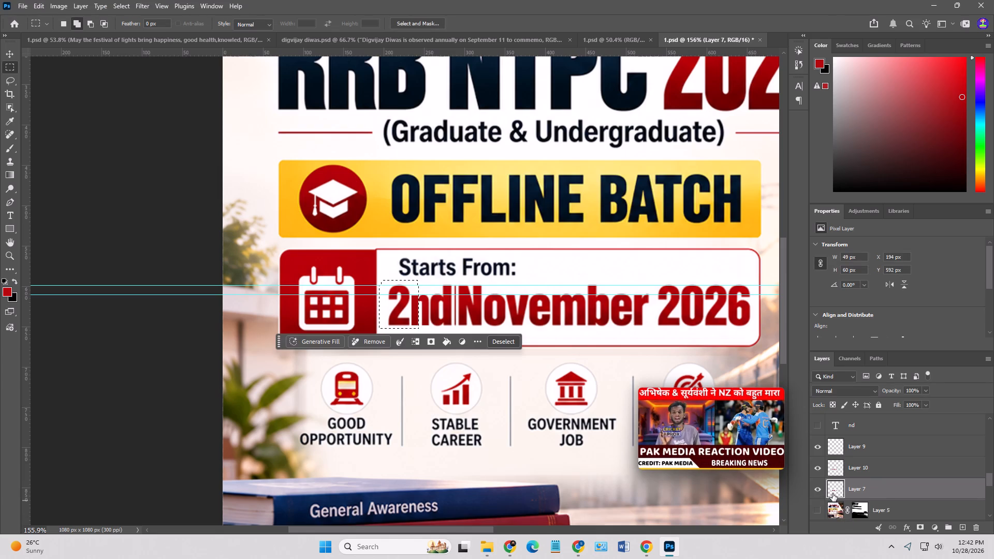
Switch Layer 7, Layer 10 and Layer 9 off and on to examine which part of the start date each holds.
left_click(832, 494)
left_click(813, 490)
left_click(814, 490)
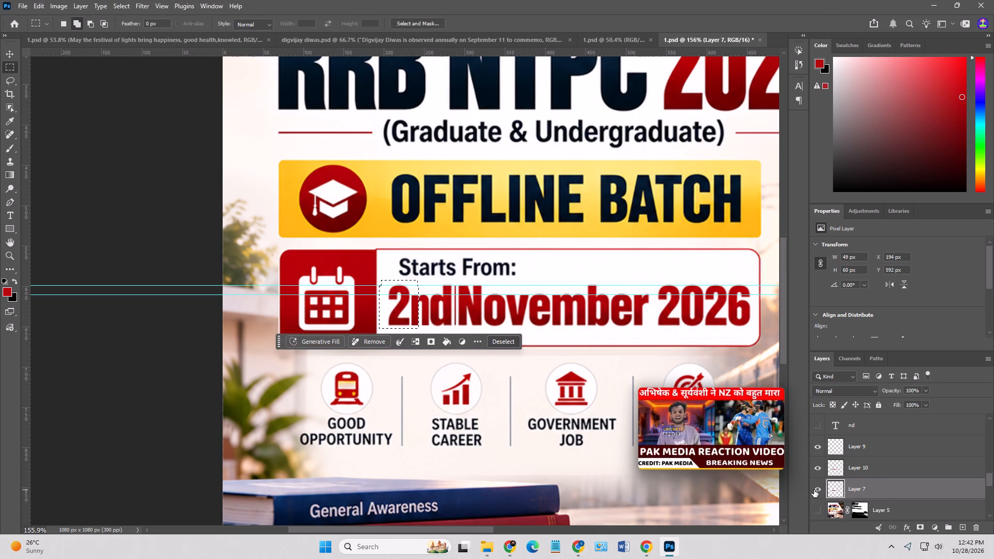
left_click(816, 466)
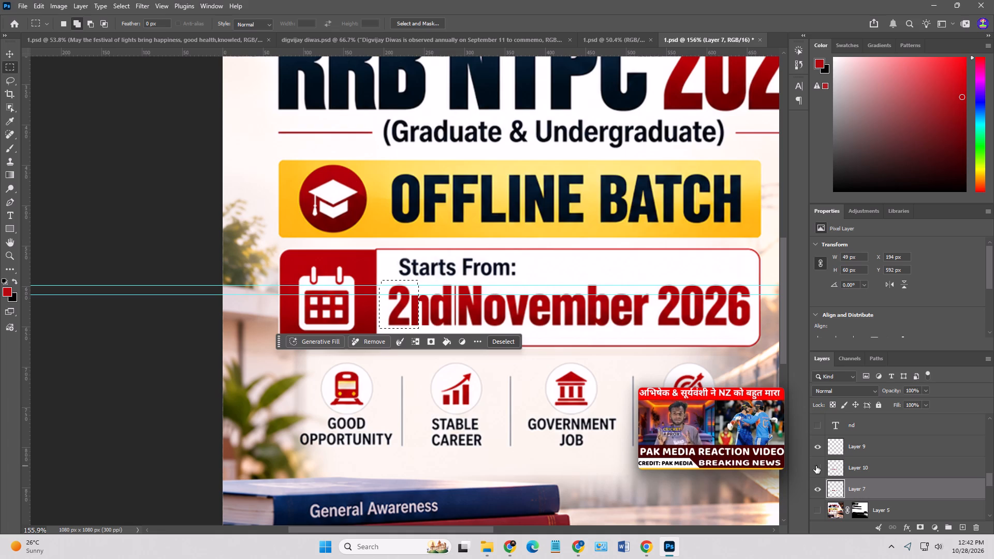
left_click(816, 466)
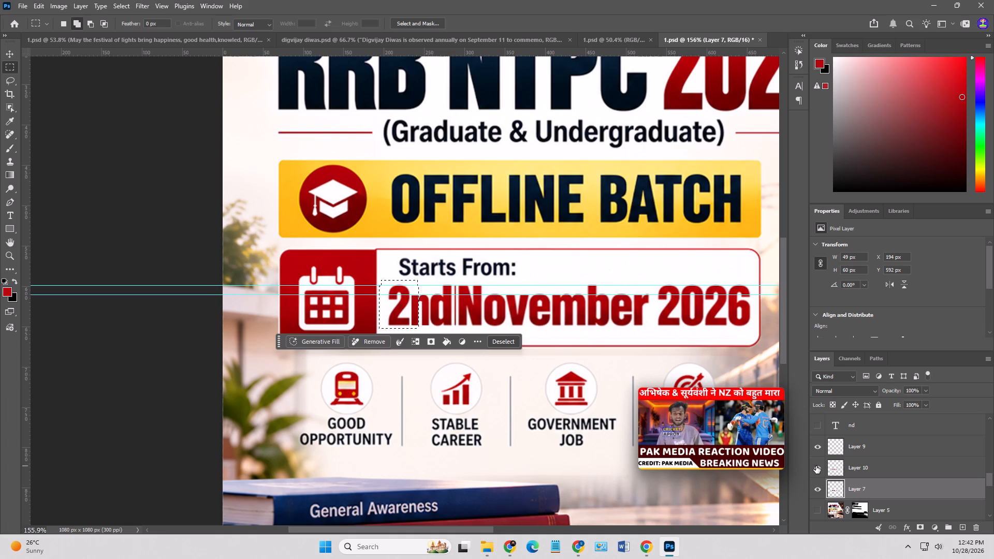
left_click(821, 444)
left_click(821, 444)
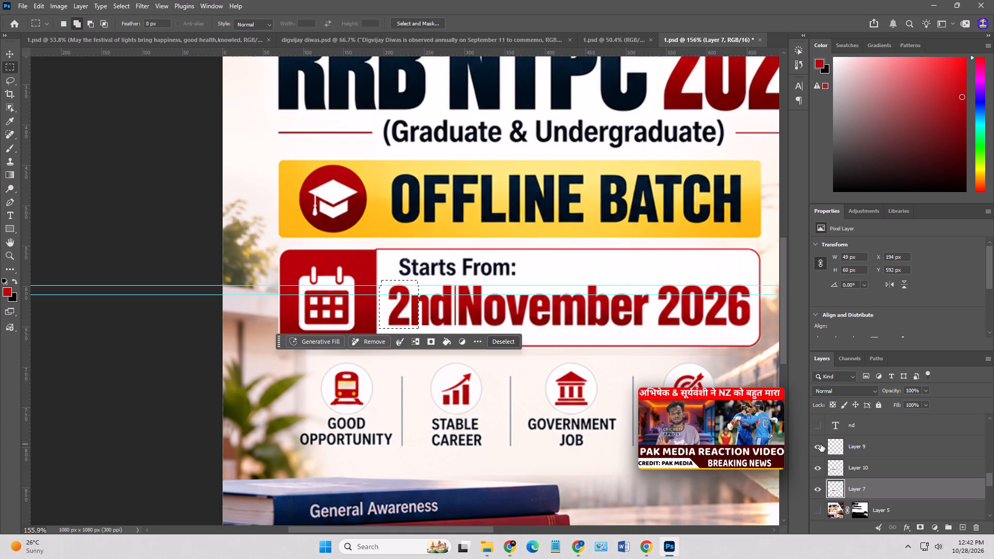
left_click(837, 487)
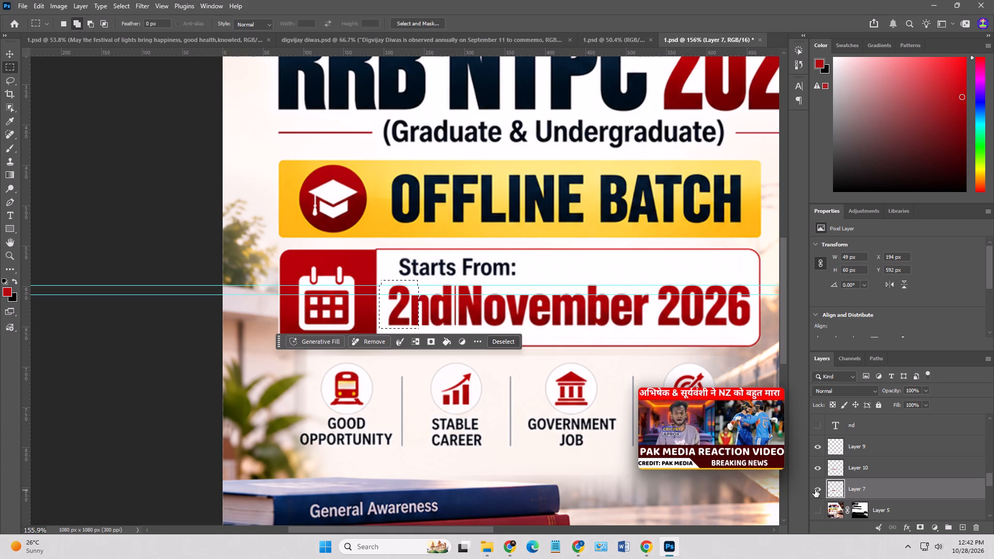
left_click(813, 488)
left_click(813, 488)
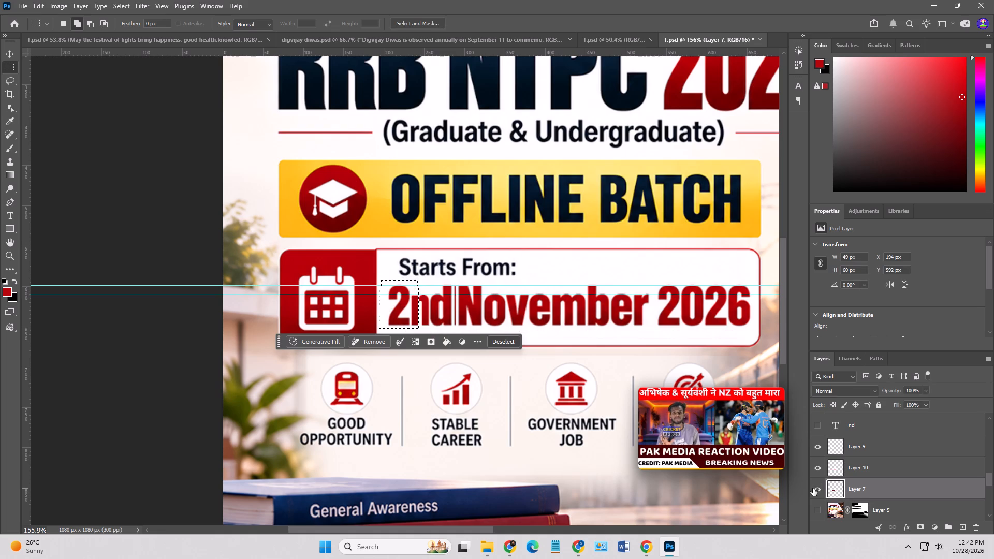
Copy the selected "2" from Layer 7 to a new layer and transform it 6 px left, away from "nd".
left_click(835, 488)
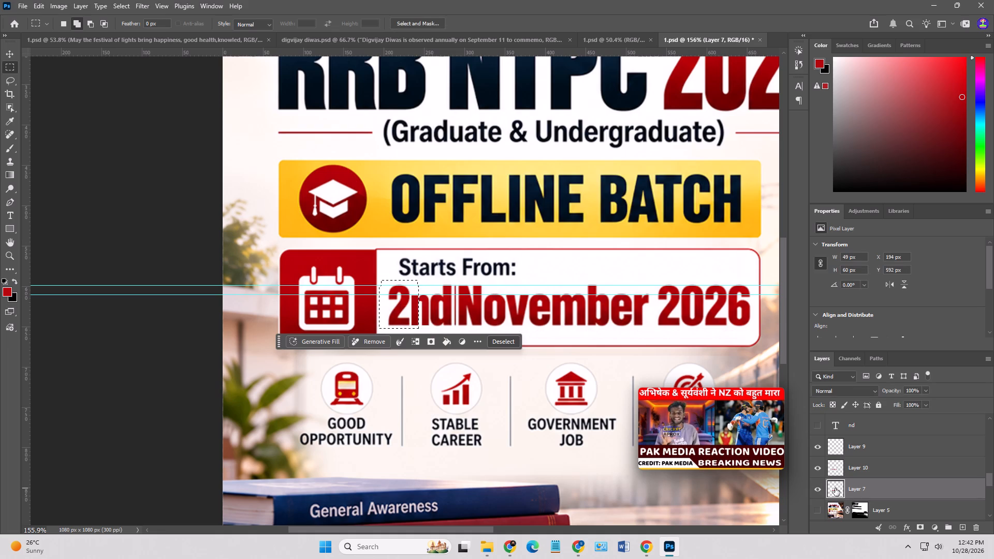
key("ctrl+j")
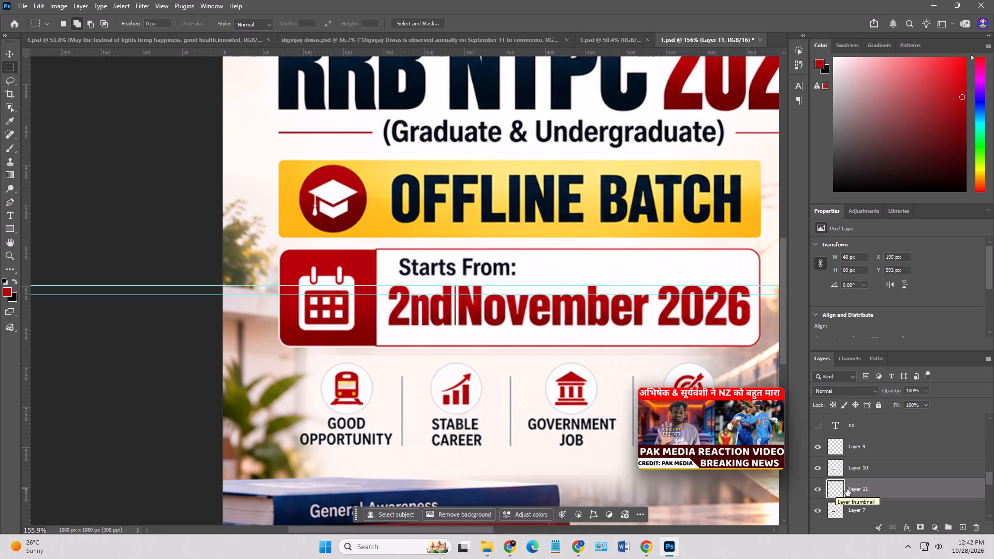
left_click(854, 487)
key("ctrl+t")
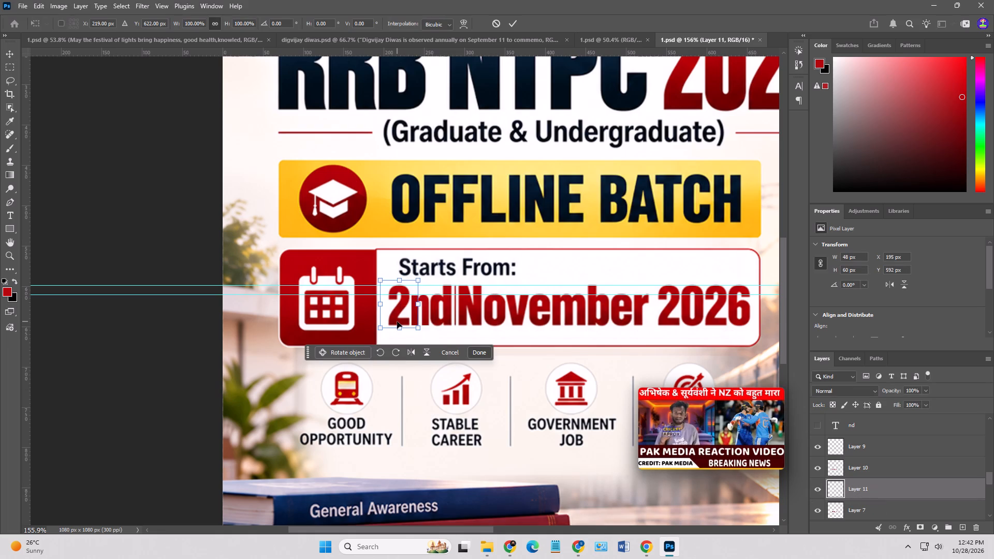
key("Left")
key("Left")
key("Left")
key("Left")
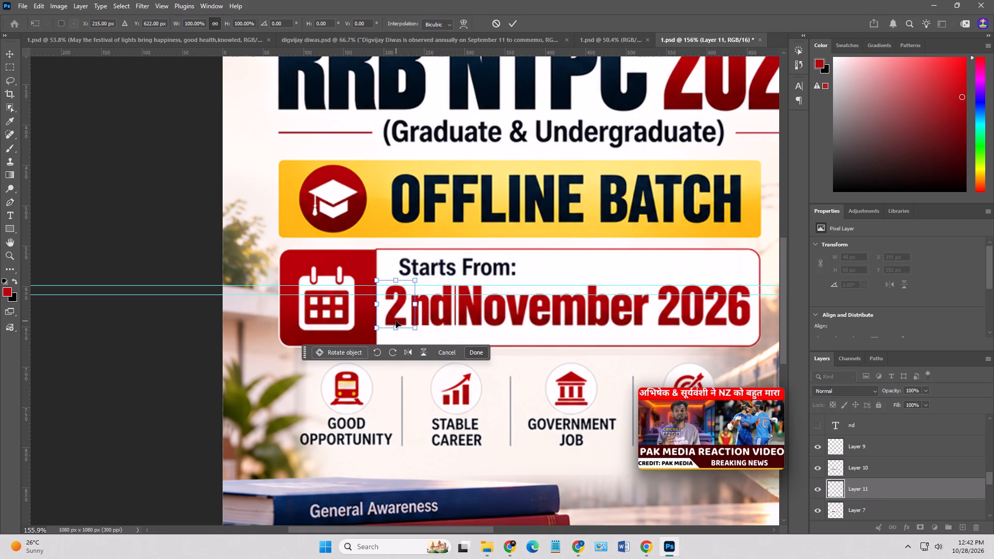
key("Left")
key("Left")
key("Left")
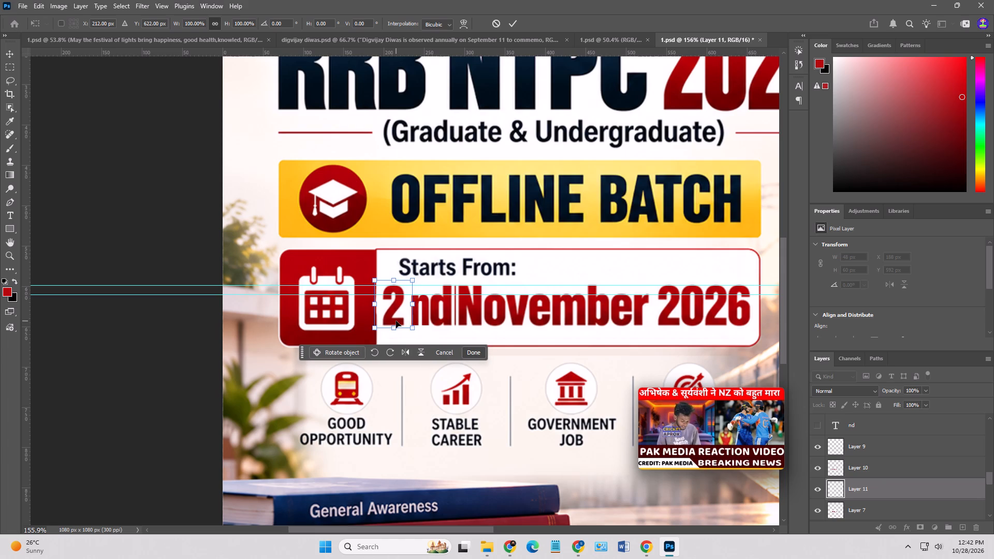
key("Right")
key("Return")
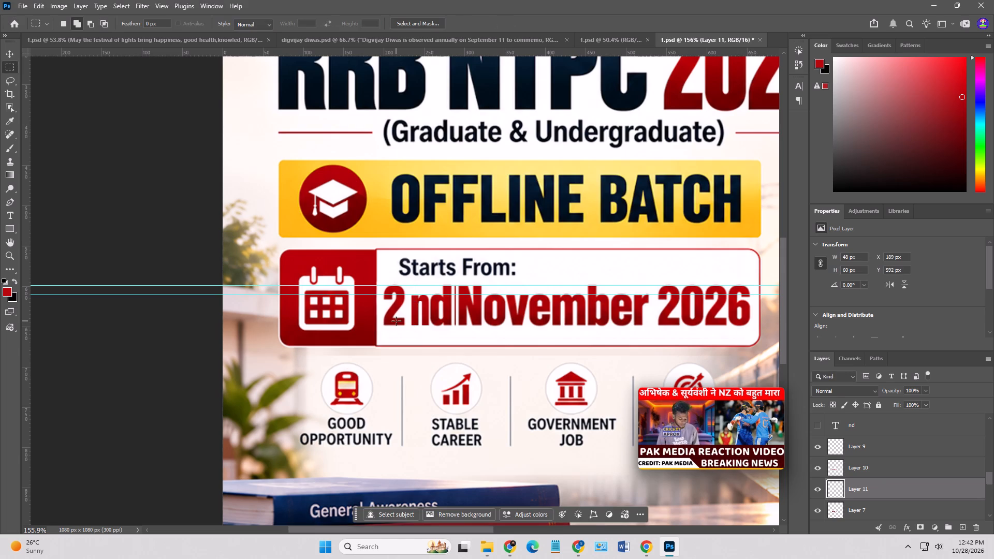
Select the layers making up "nd", including Layer 9, and move them together 5 px left to close the gap to the "2".
scroll(844, 436, "up", 2)
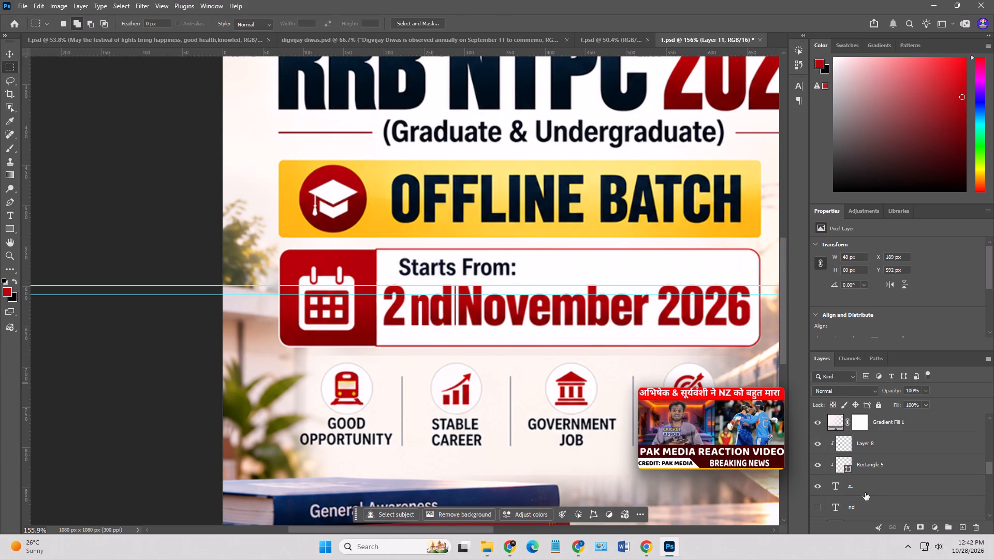
left_click(863, 484)
left_click(879, 442, "shift")
scroll(890, 459, "down", 3)
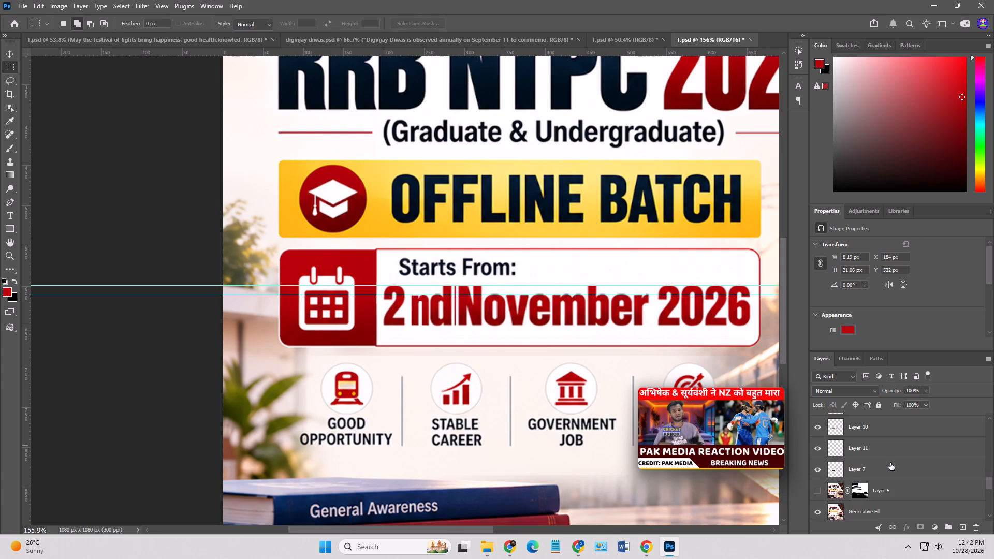
scroll(874, 464, "up", 1)
left_click(867, 447, "ctrl")
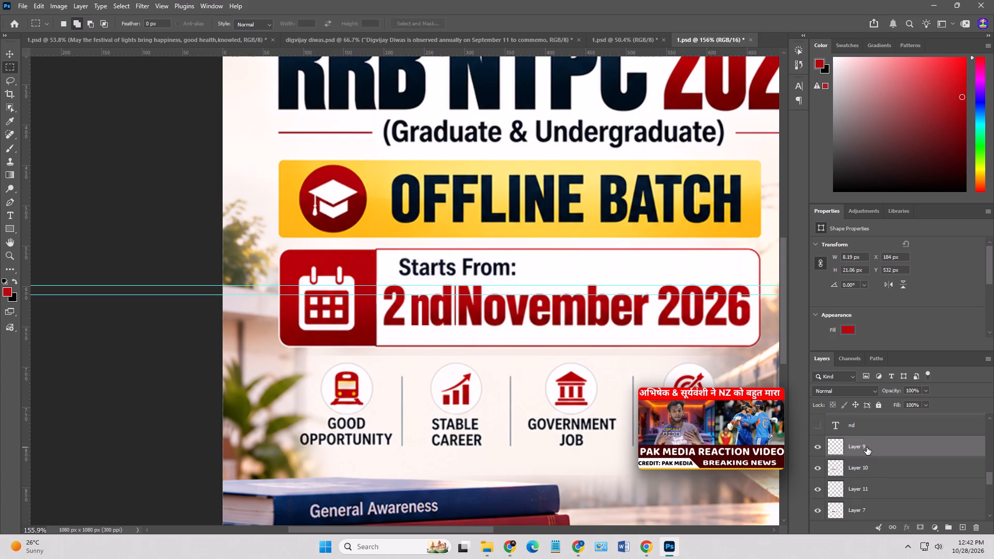
key("Left")
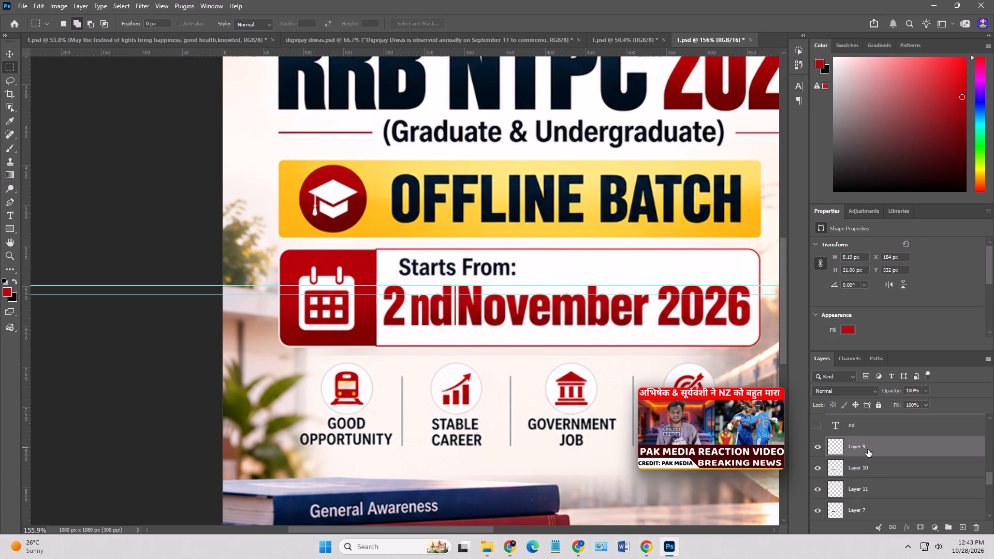
key("Left")
key("ctrl+t")
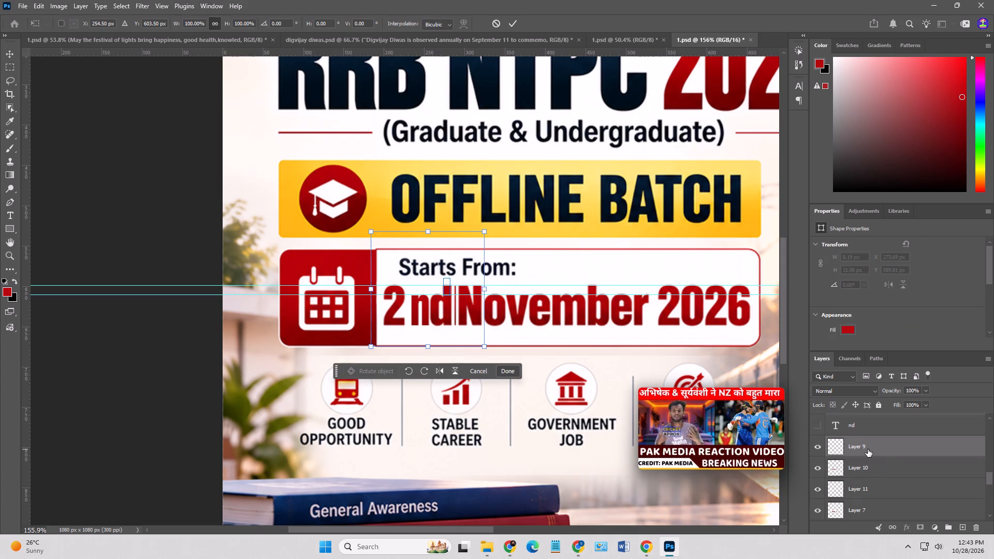
key("Left")
key("Left")
key("Left")
key("Left")
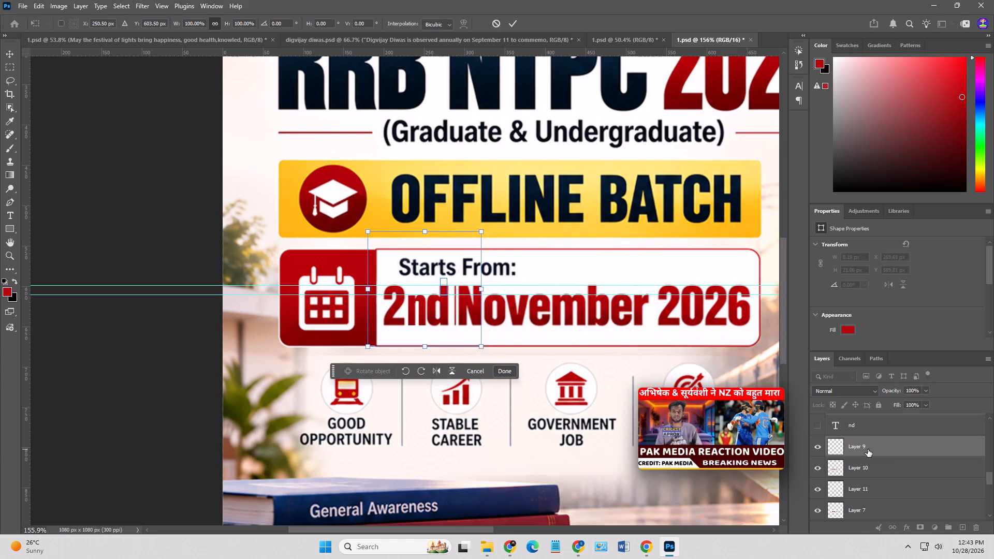
key("Left")
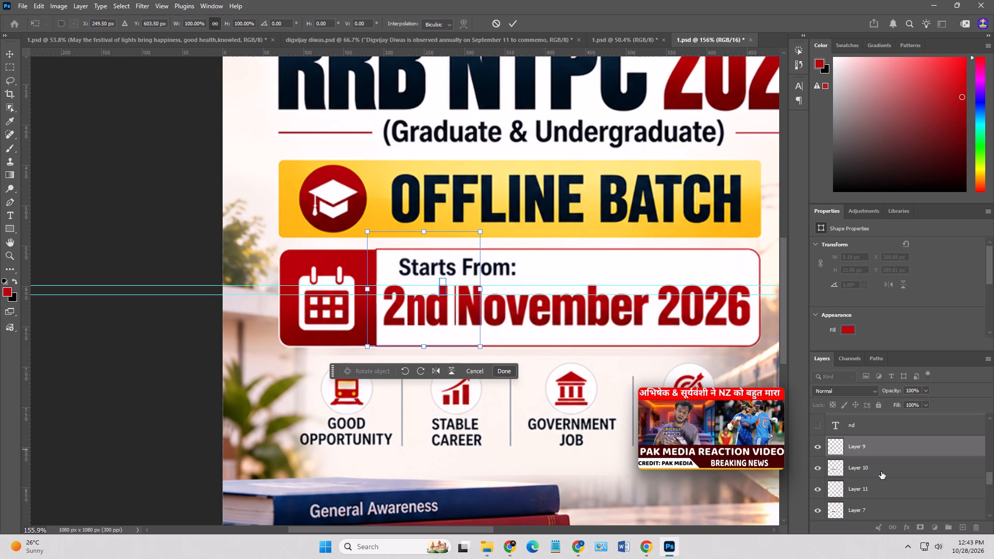
left_click(881, 451)
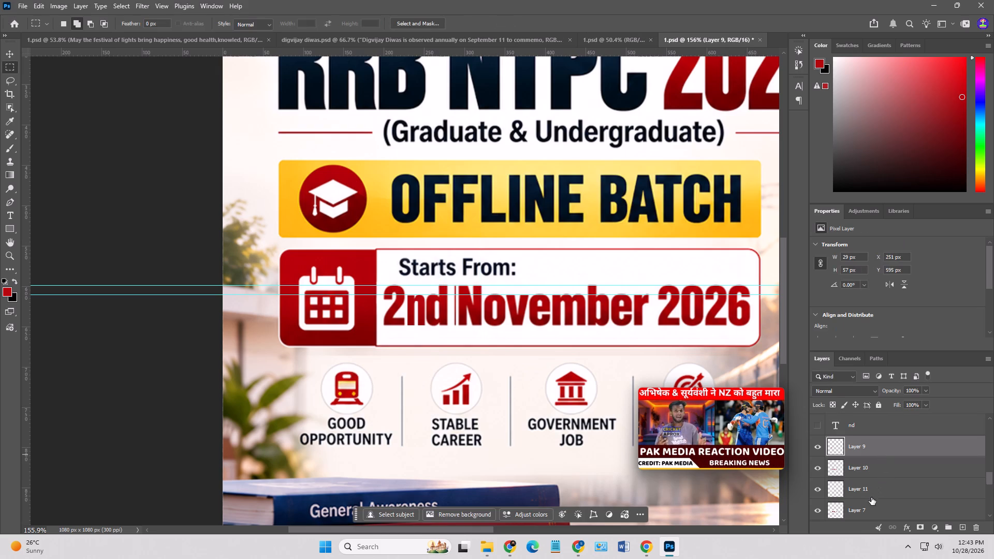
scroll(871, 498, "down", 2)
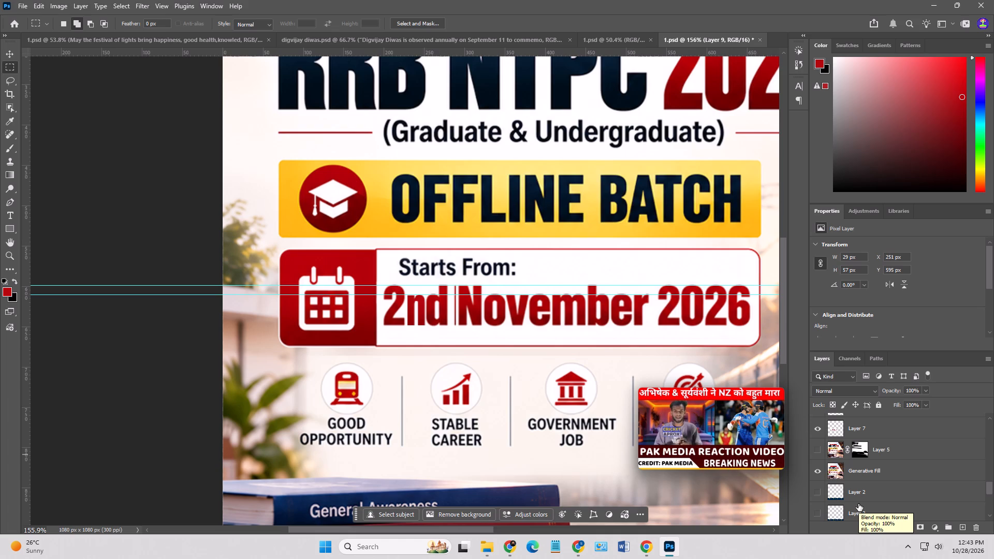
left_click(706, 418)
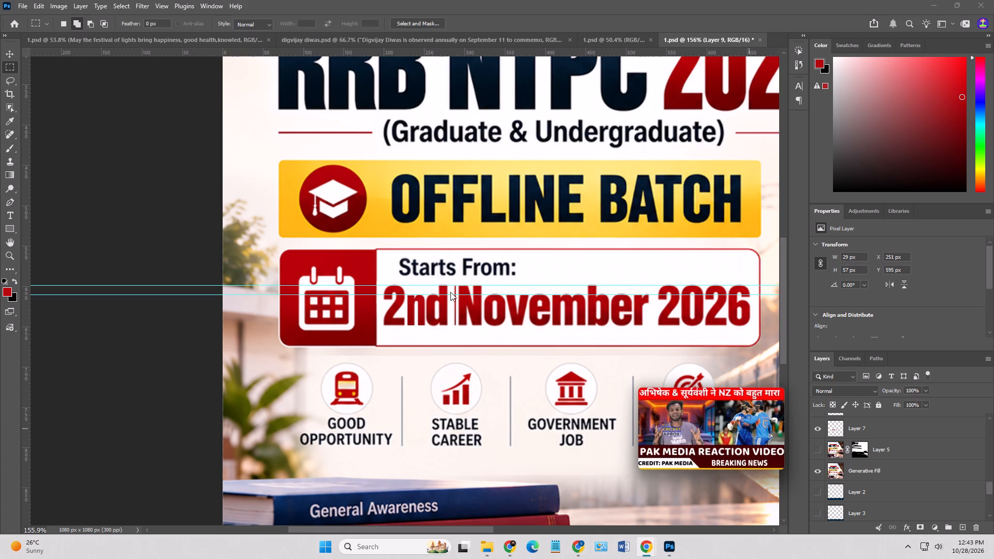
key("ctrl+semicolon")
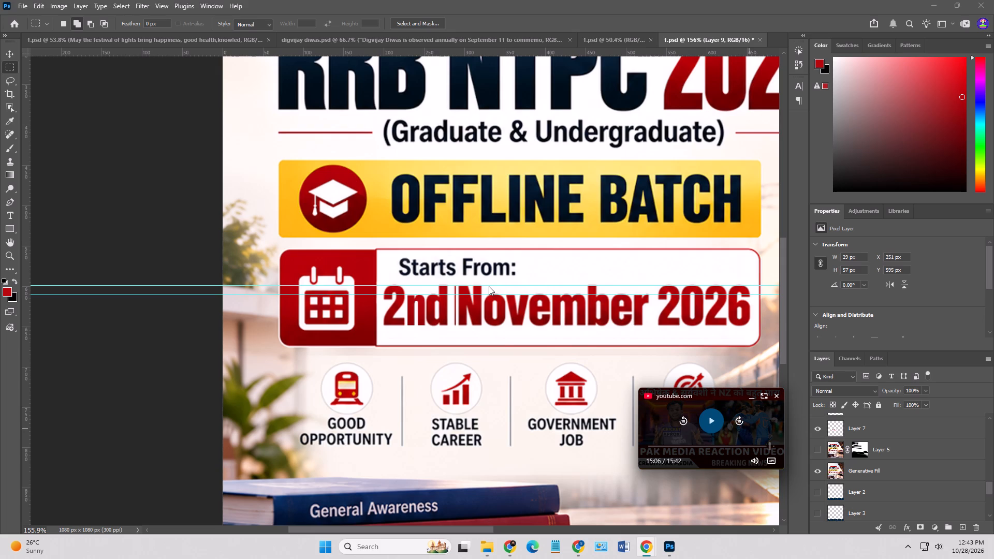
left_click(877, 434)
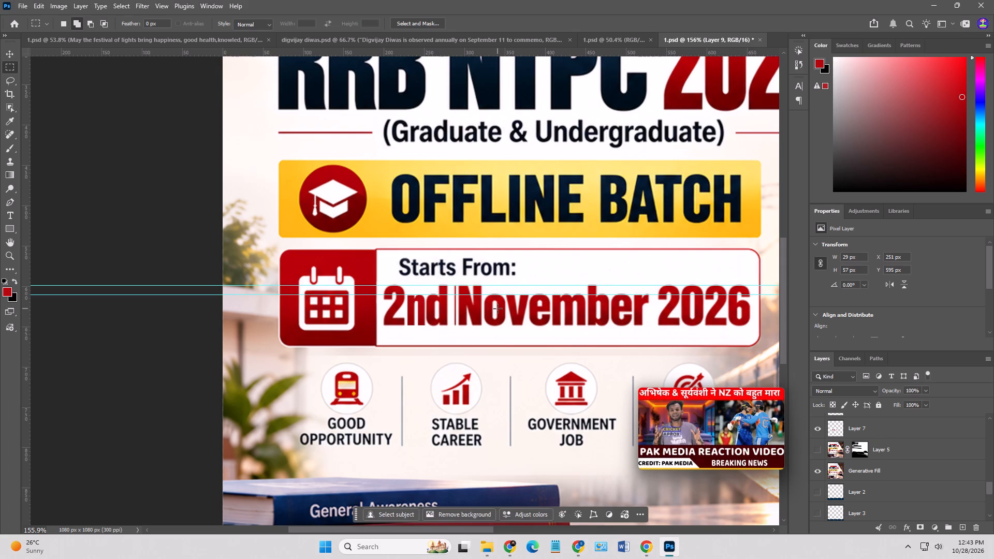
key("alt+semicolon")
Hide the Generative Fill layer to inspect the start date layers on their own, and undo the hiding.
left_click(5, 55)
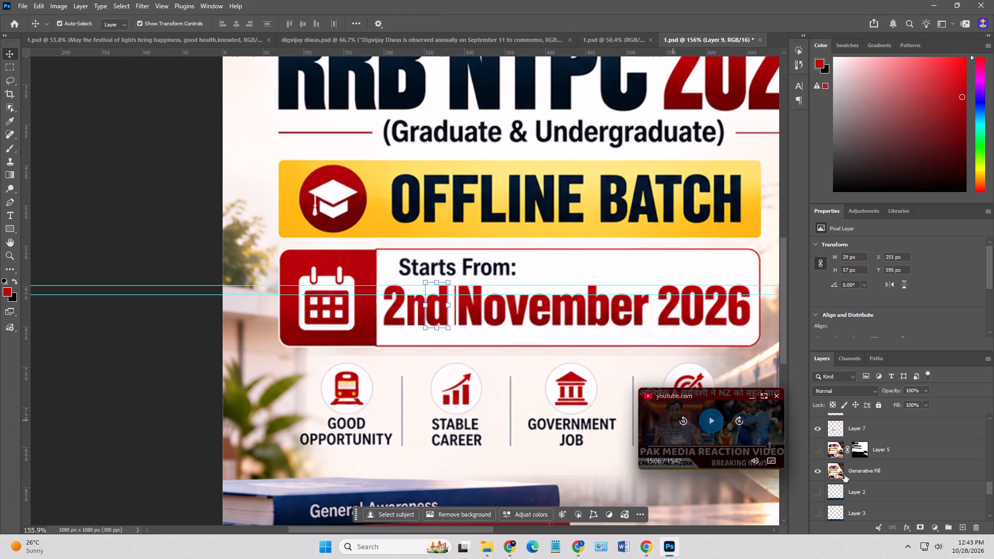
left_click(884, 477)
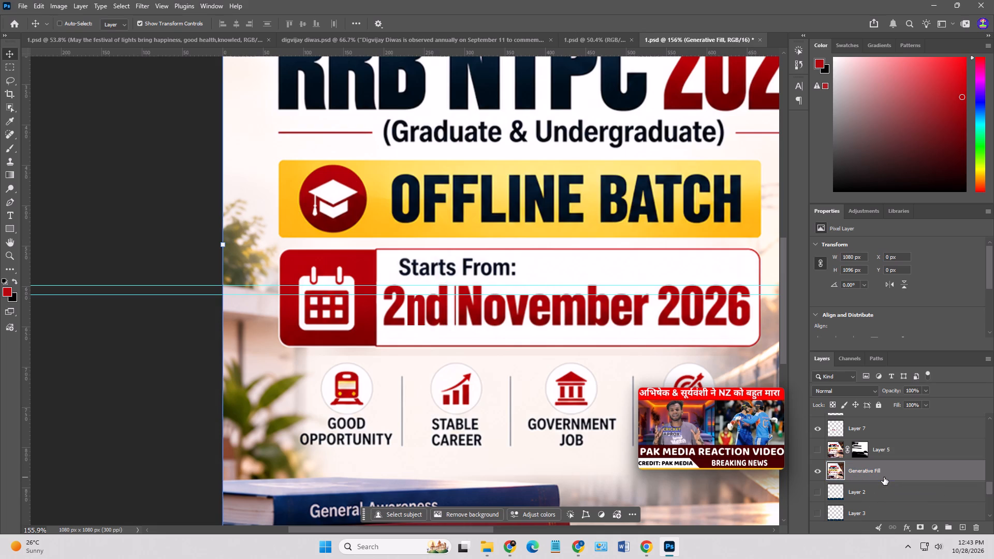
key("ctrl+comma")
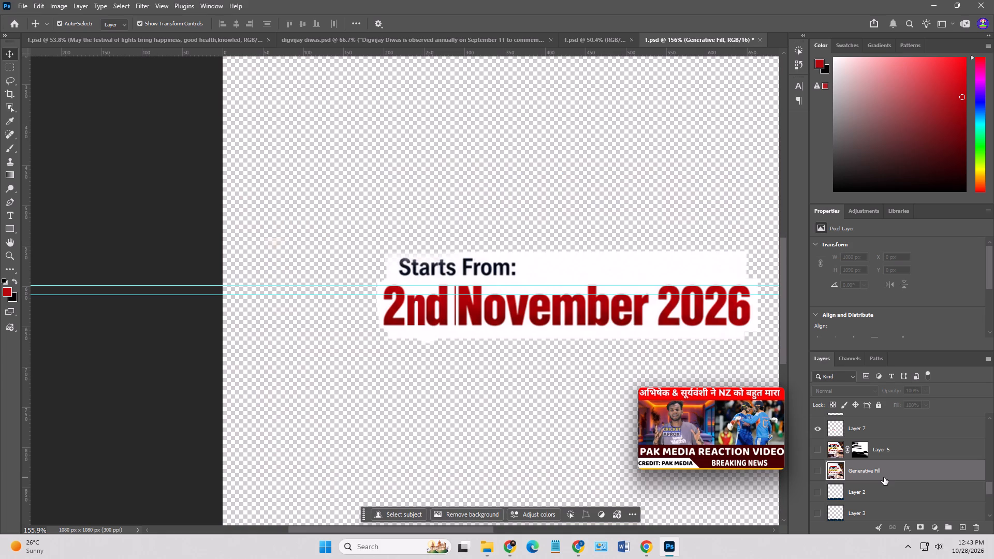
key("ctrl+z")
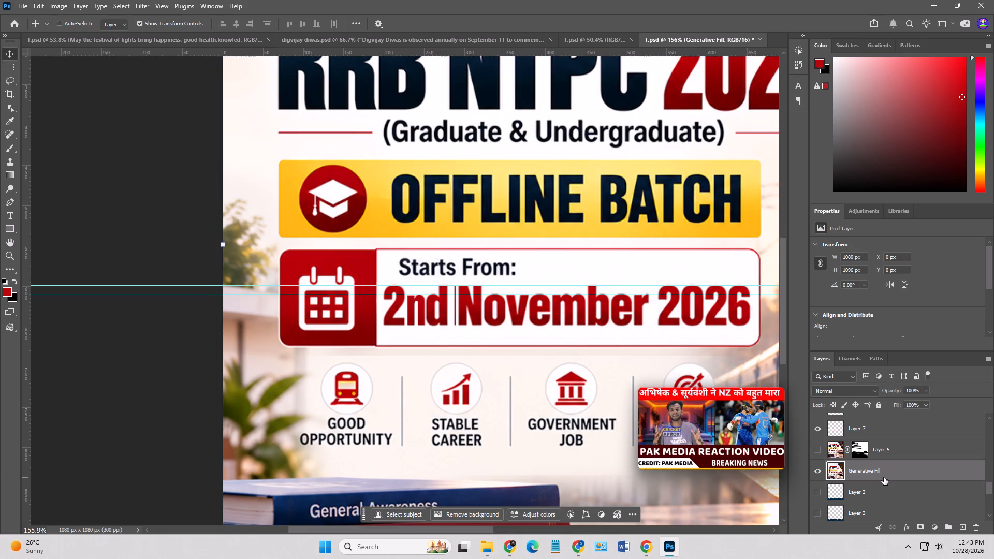
Hide the guides running across the start date.
key("ctrl+semicolon")
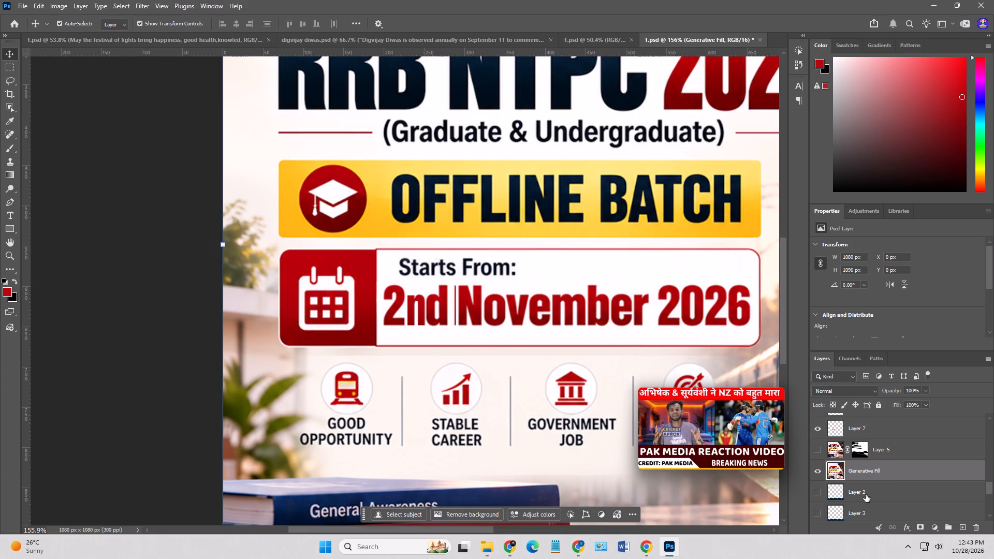
Toggle the visibility of Layer 7 and Layer 9 to examine which parts of the start date each contributes.
left_click(866, 428)
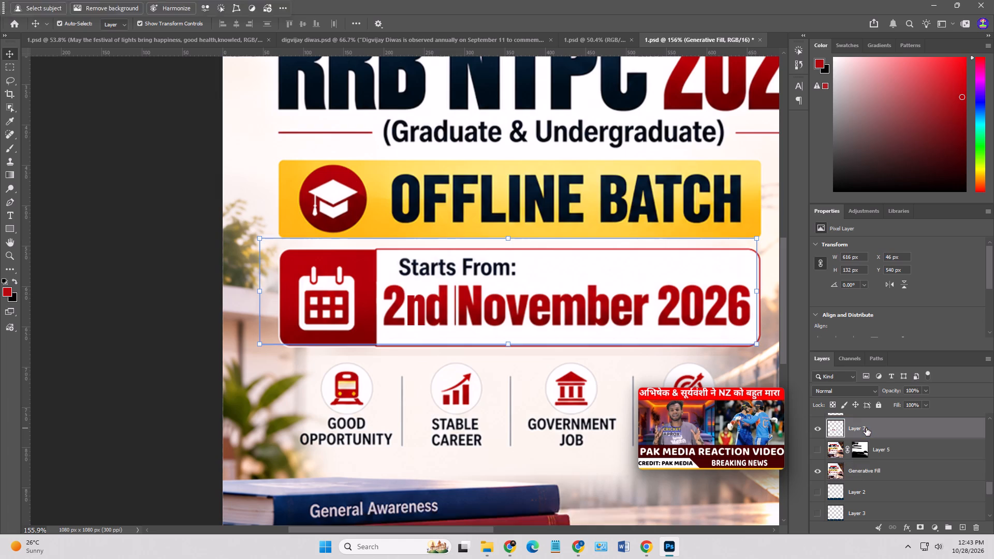
left_click(820, 430)
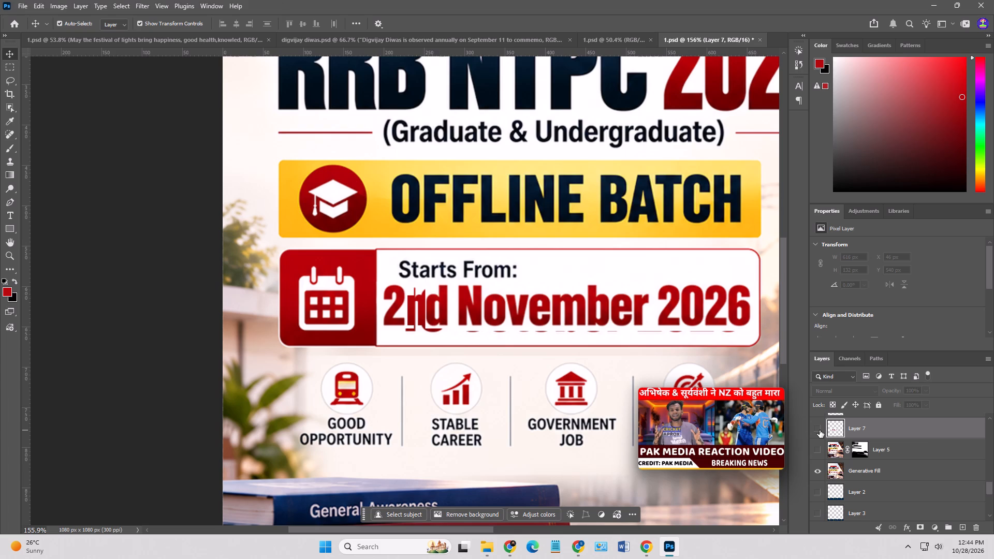
left_click(815, 428)
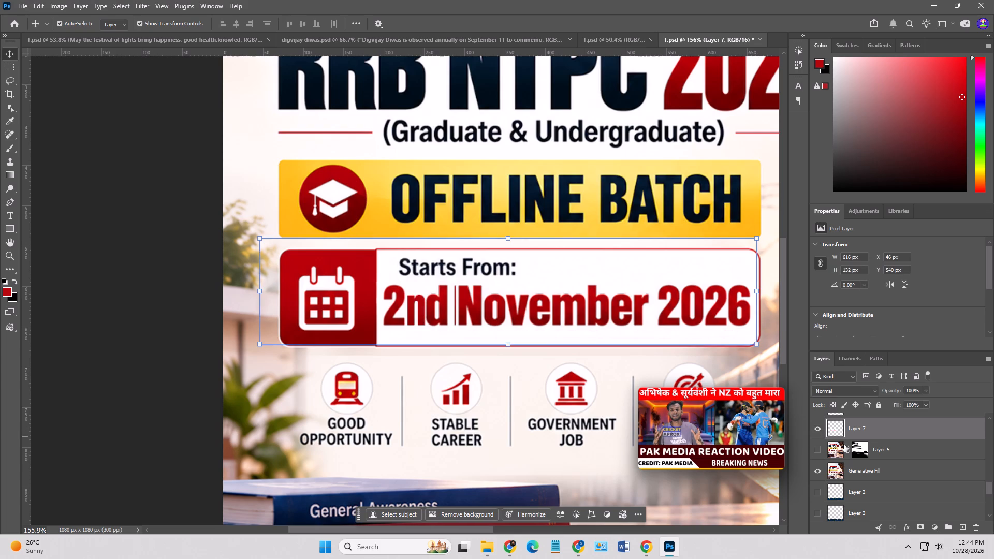
scroll(844, 444, "up", 2)
left_click(872, 451, "shift")
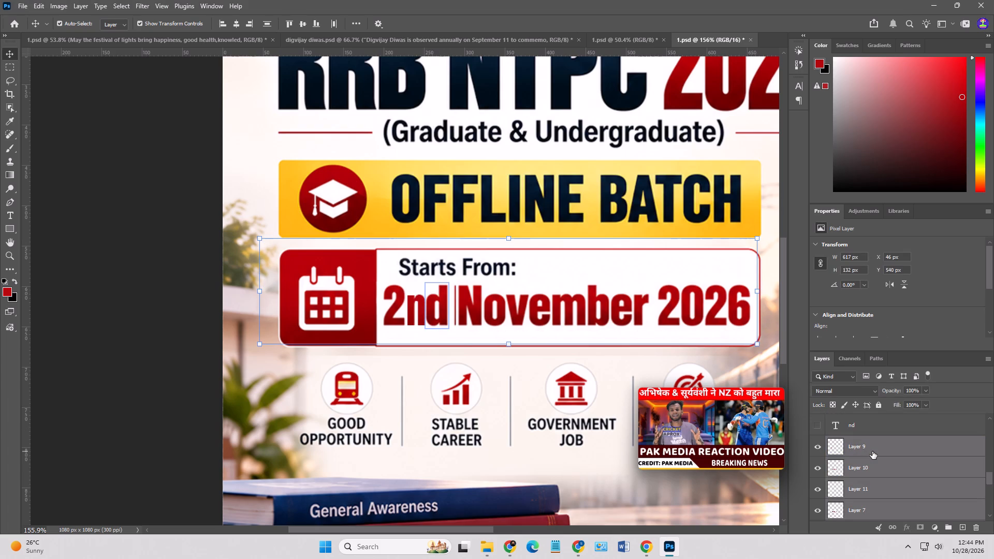
left_click(871, 463)
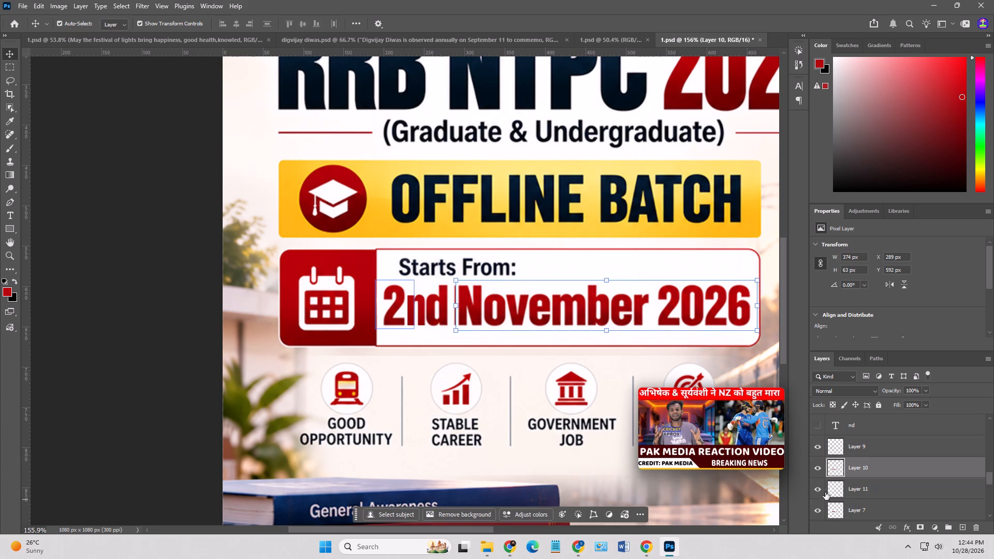
left_click(816, 447)
left_click(816, 447)
Merge Layer 10, Layer 11 and Layer 7 of the start date into a single layer.
left_click(852, 492)
left_click(863, 467)
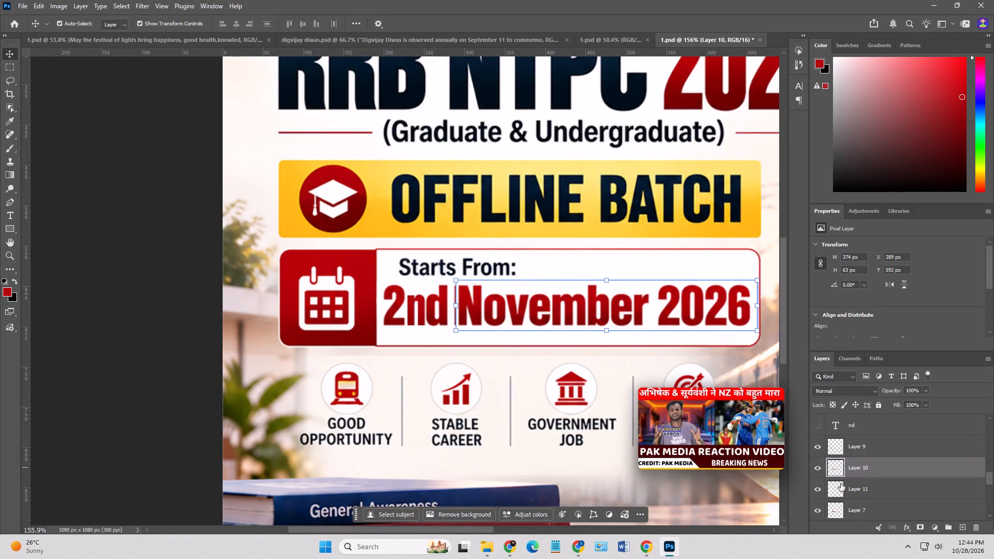
left_click(857, 508, "shift")
key("ctrl+e")
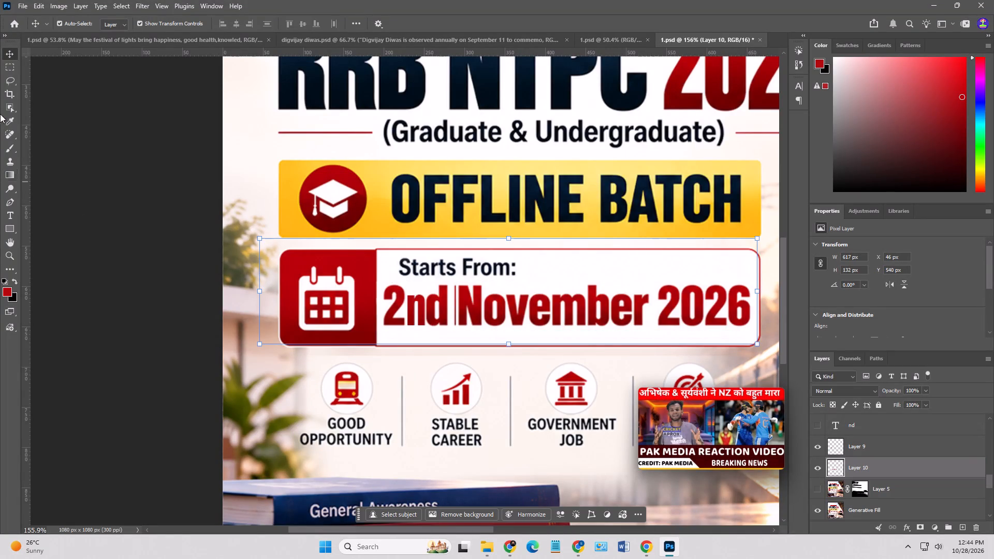
With a small hard round Brush and sampled white, paint out the stray line before "November" and the marks behind "nd" on the merged layer.
left_click(9, 149)
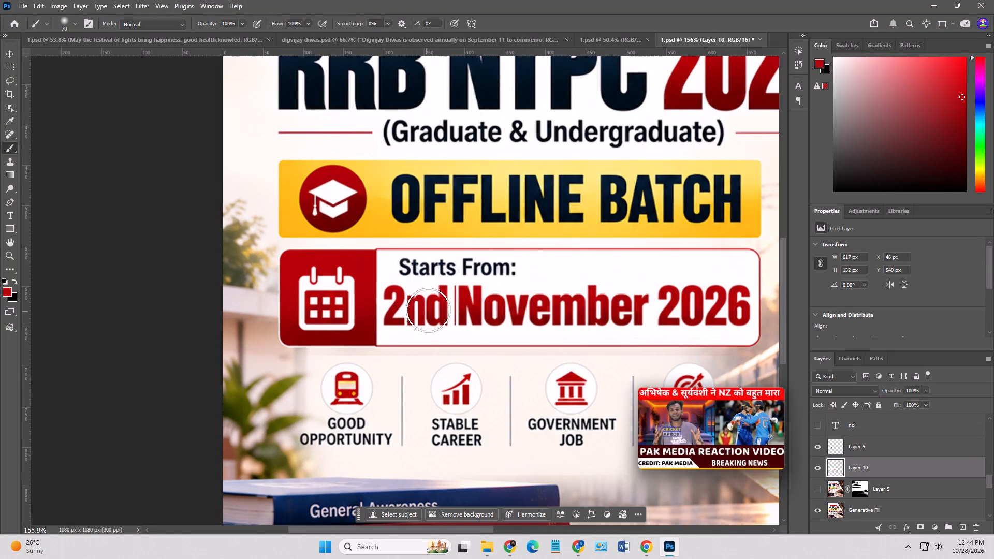
key("bracketleft")
key("bracketleft")
key("bracketleft")
key("bracketleft")
key("bracketleft")
key("bracketleft")
key("bracketleft")
key("bracketleft")
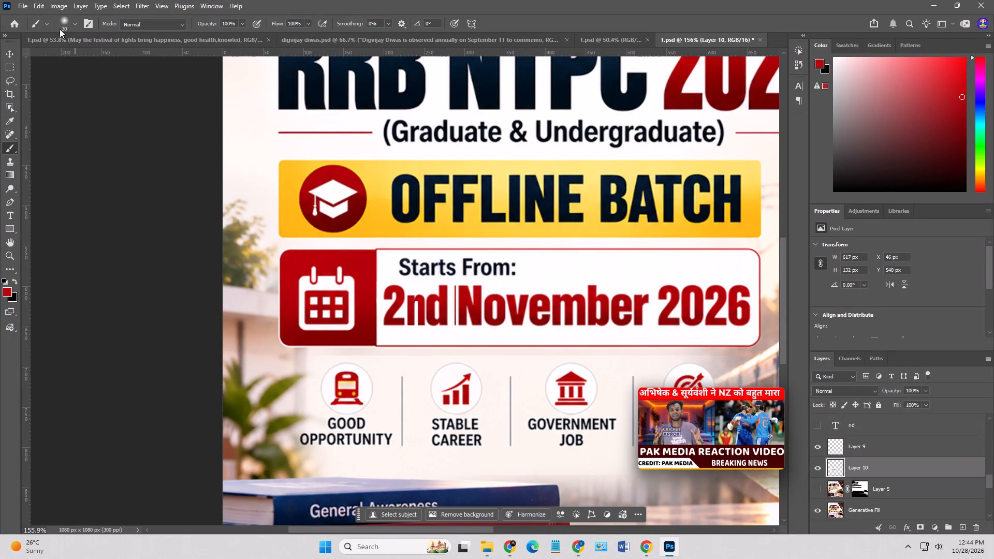
left_click(64, 19)
double_click(55, 181)
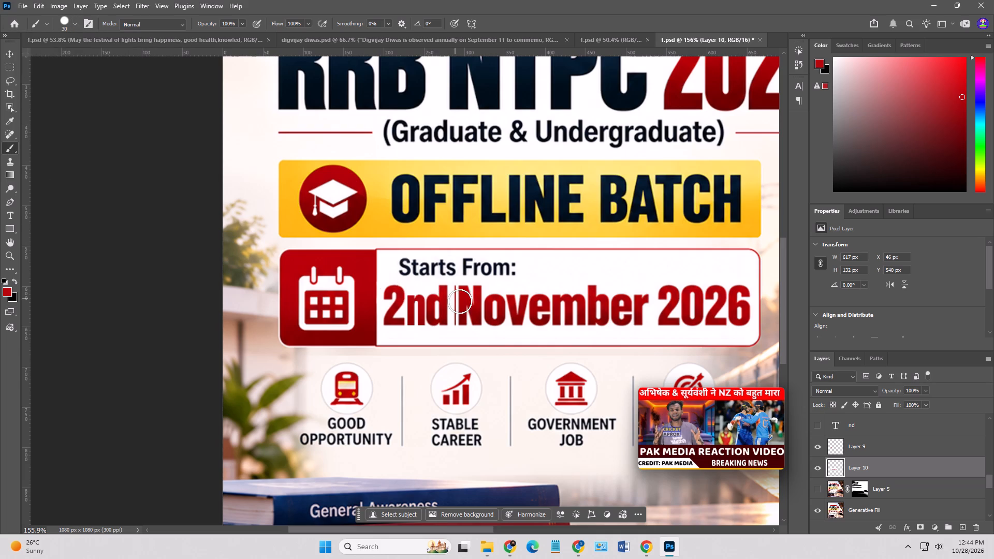
left_click(450, 332, "alt")
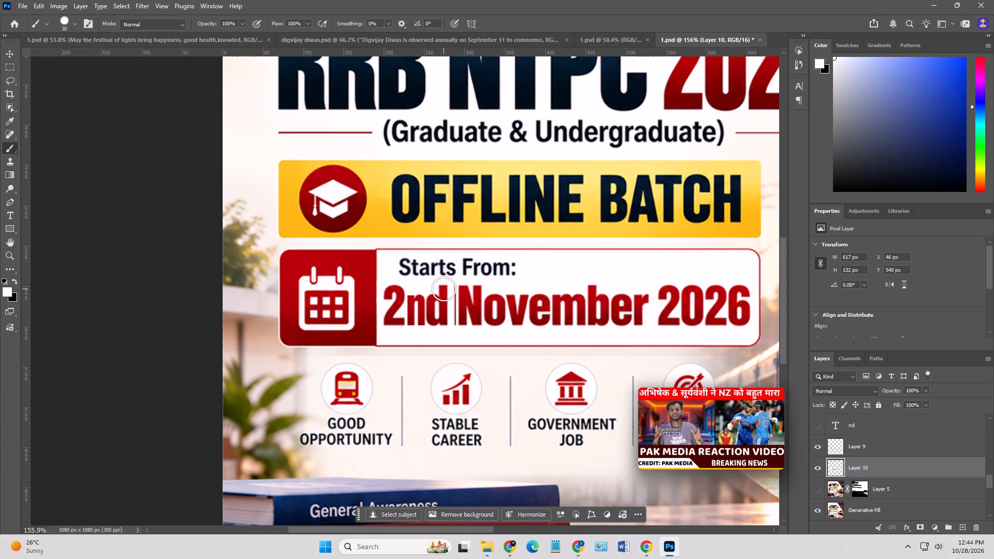
left_click(444, 289)
left_click(444, 325, "shift")
left_click(444, 288, "shift")
left_click_drag(419, 297, 419, 326)
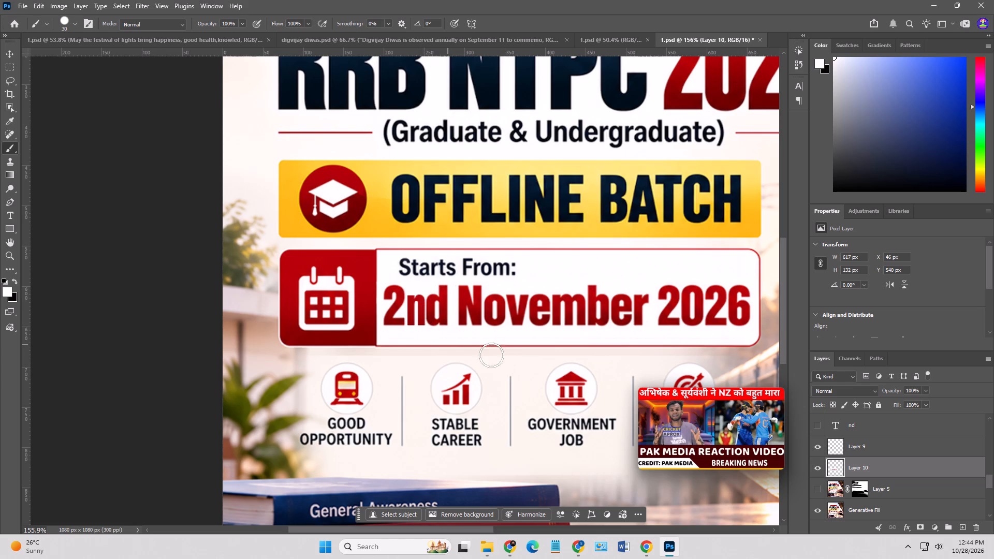
left_click(6, 52)
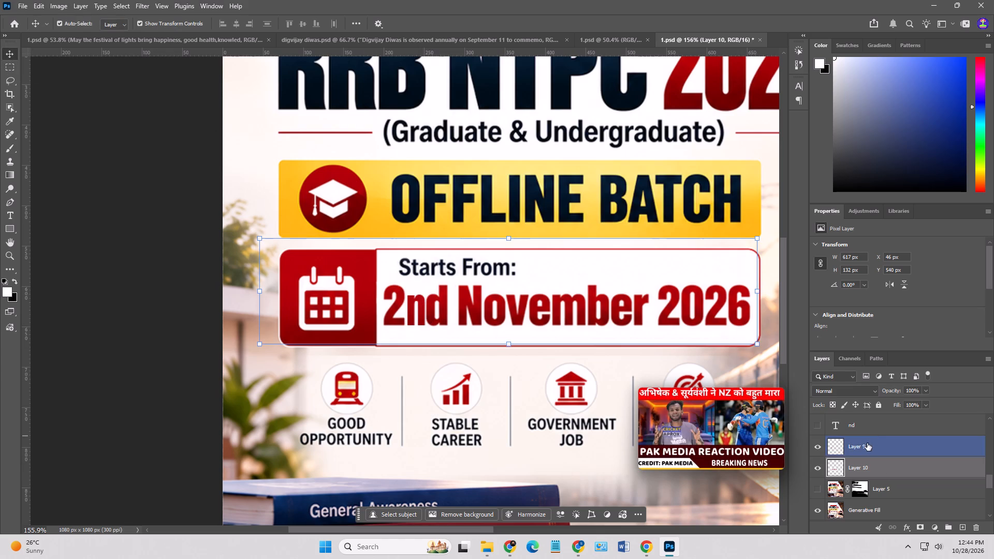
Deselect the layers and move the floating video window off the poster's footer so the whole design can be reviewed.
left_click(111, 273)
scroll(111, 273, "down", 9, "alt")
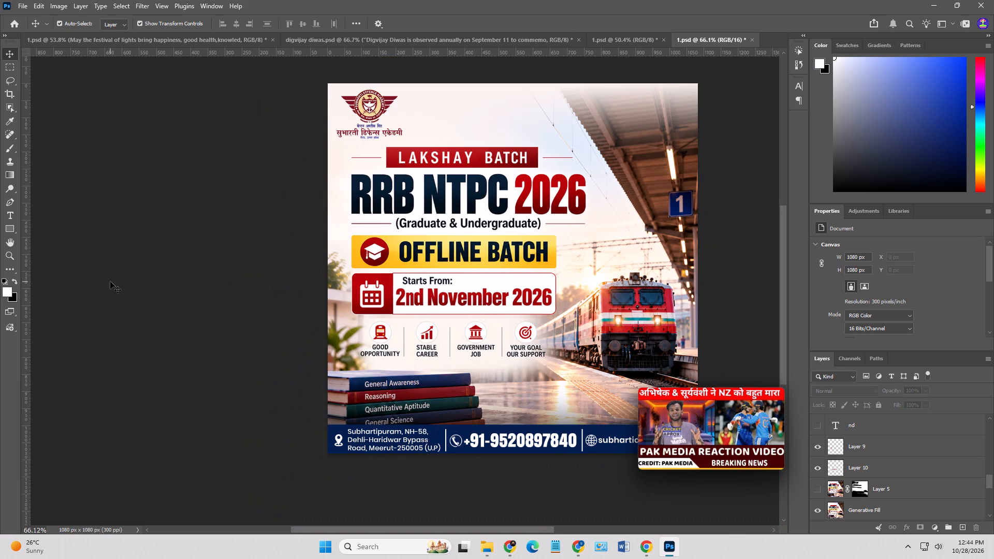
left_click(715, 421)
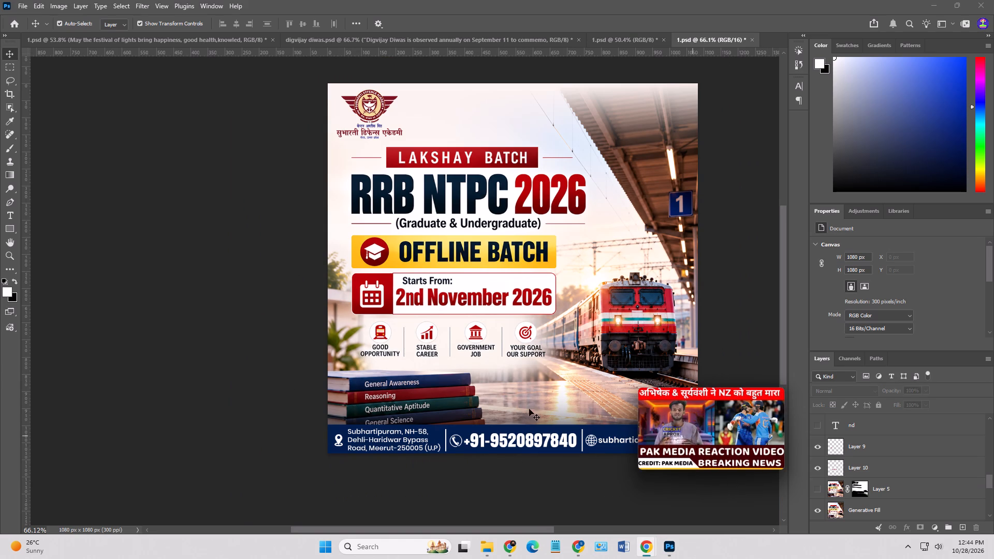
left_click_drag(720, 396, 231, 423)
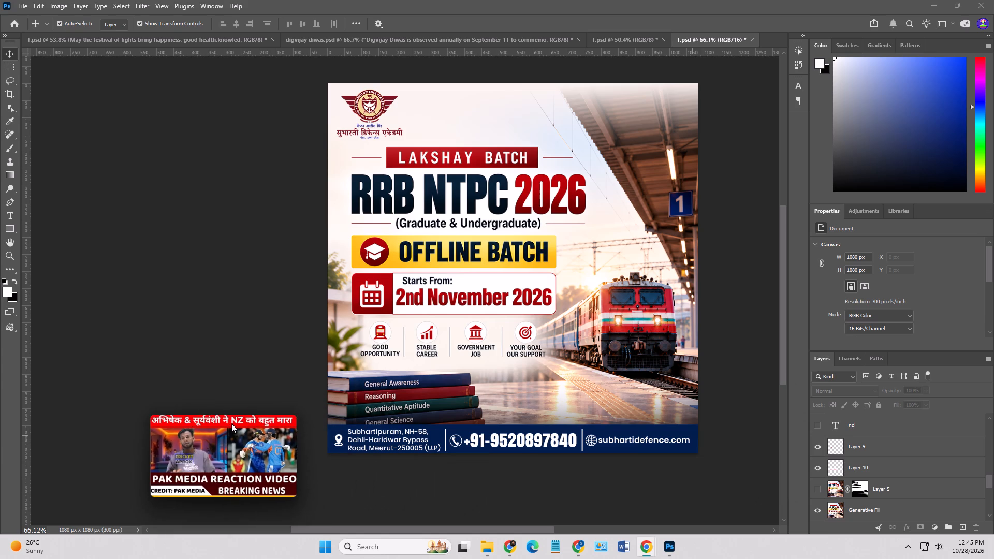
Select the Defence Logo (1) layer at the top of the poster.
scroll(423, 365, "up", 2, "alt")
left_click(420, 385)
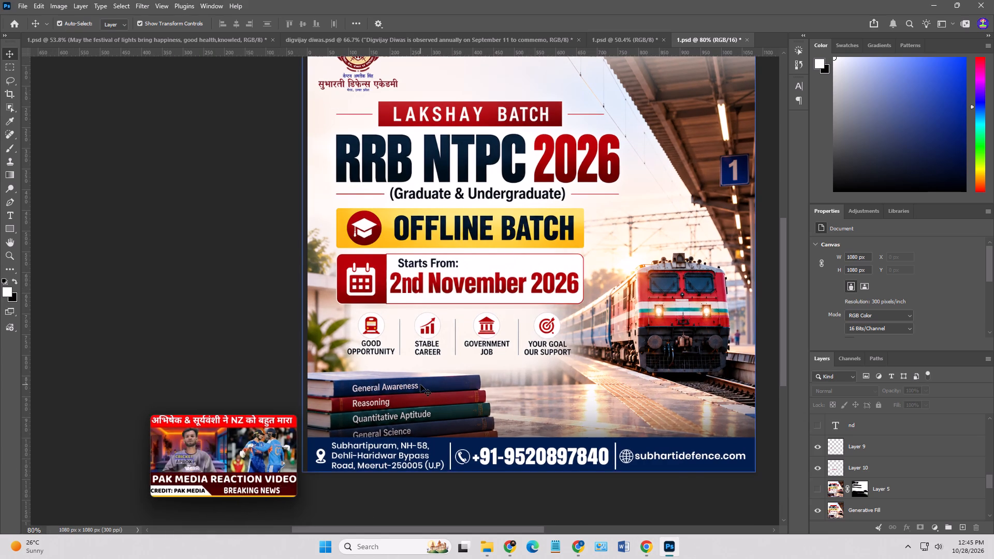
scroll(420, 385, "down", 3, "alt")
left_click(583, 400)
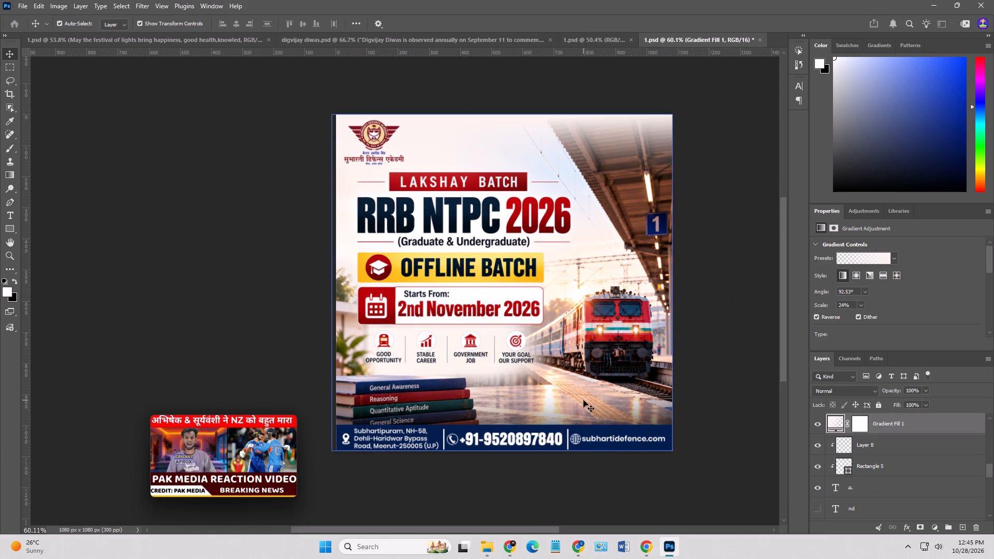
left_click(373, 139)
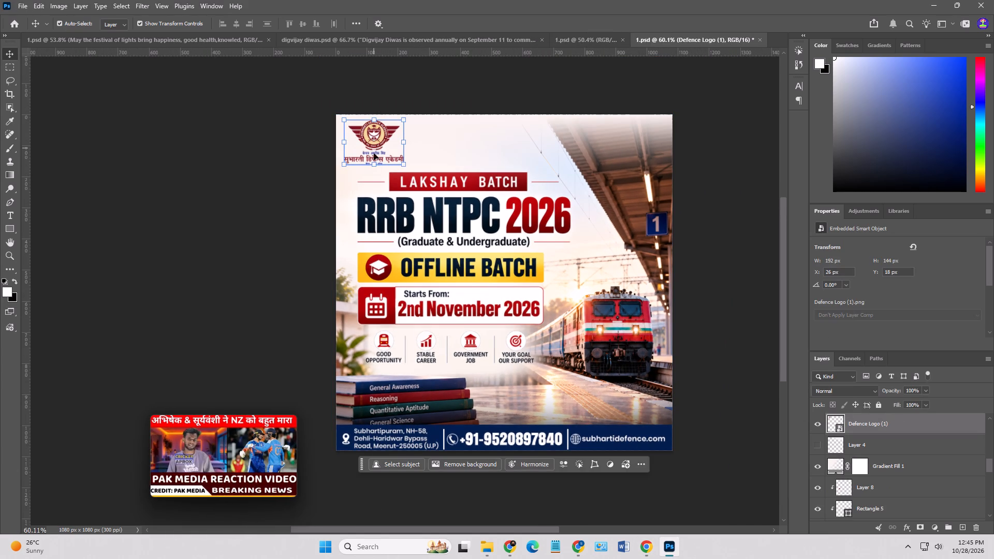
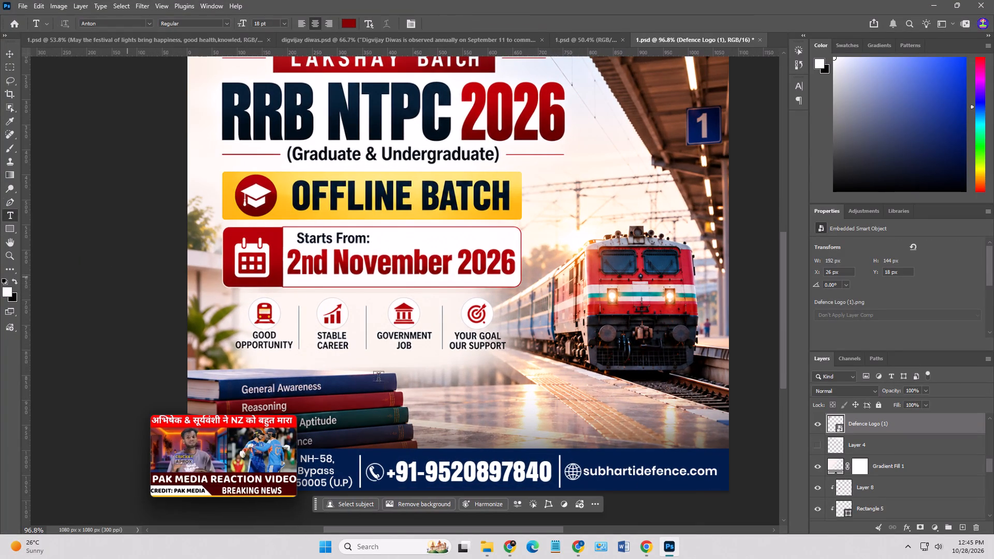
Add the pasted tagline "Your Railway Career Begins with the Right Preparation." and scale it to about 3.61 pt on the platform below the train.
left_click(483, 385)
key("ctrl+v")
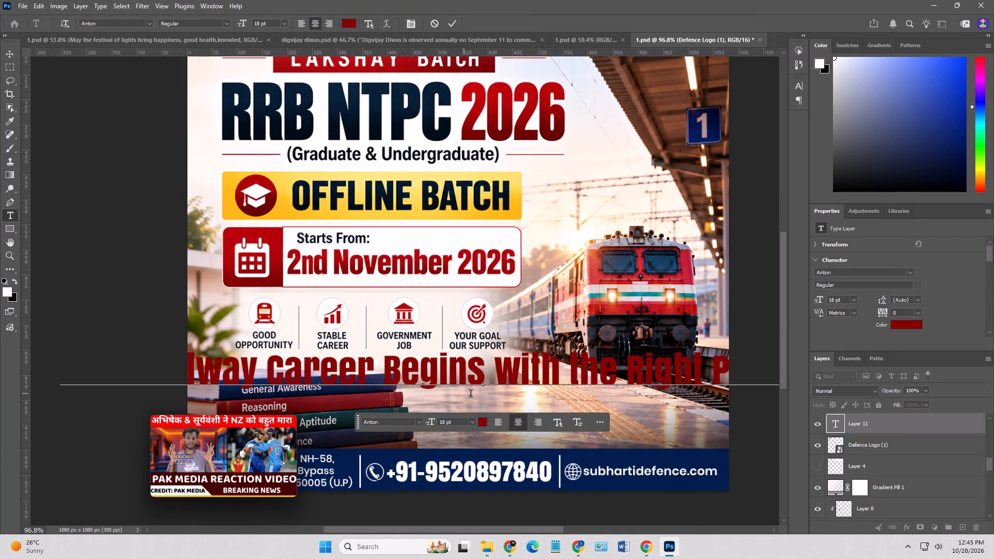
left_click(8, 57)
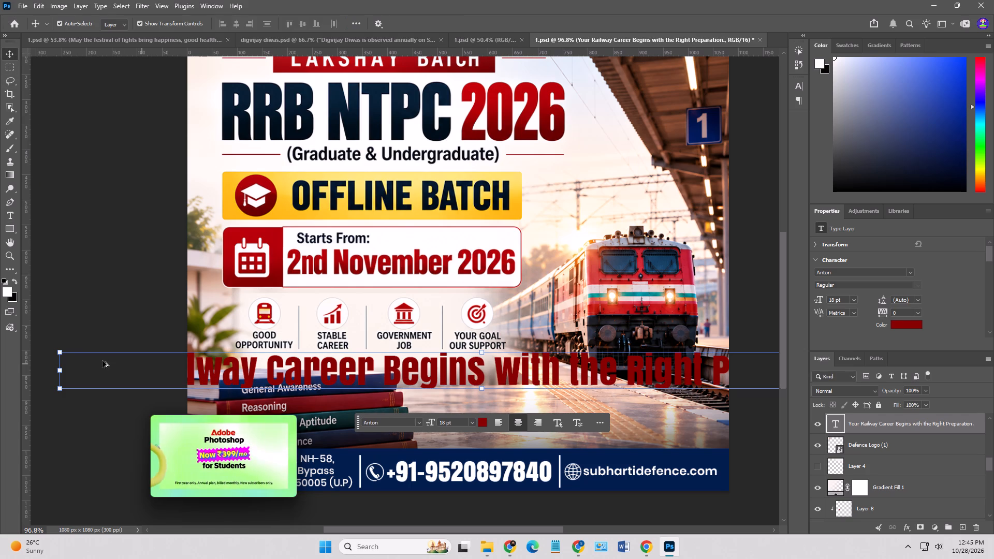
left_click_drag(64, 352, 401, 384, "alt")
left_click_drag(513, 371, 625, 383)
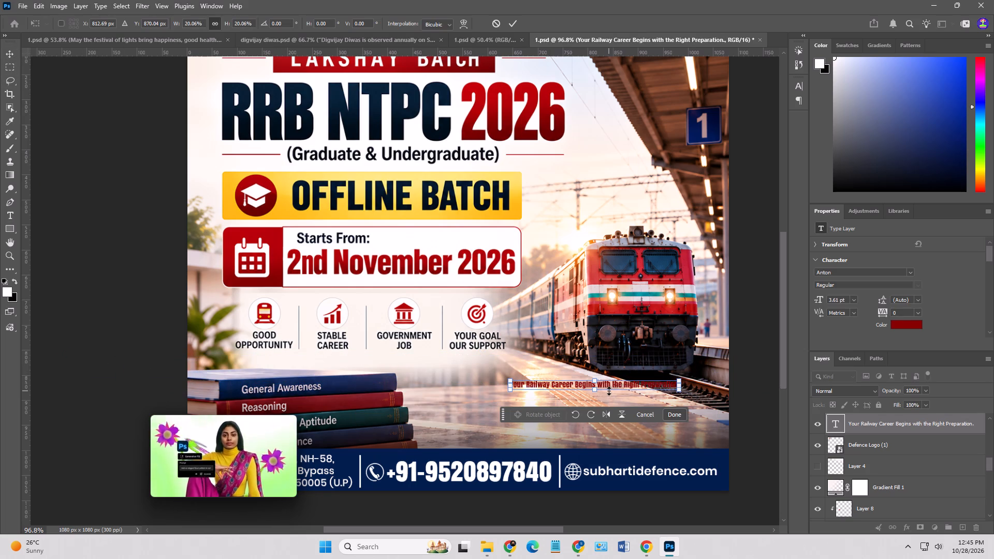
key("Return")
Change the tagline's font to Aloevera-Medium.
left_click(847, 272)
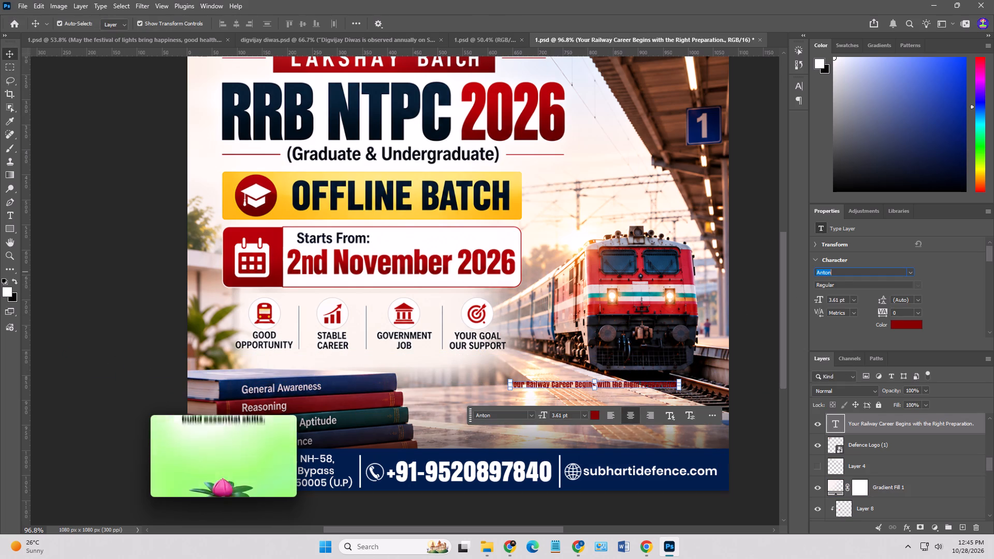
key("a")
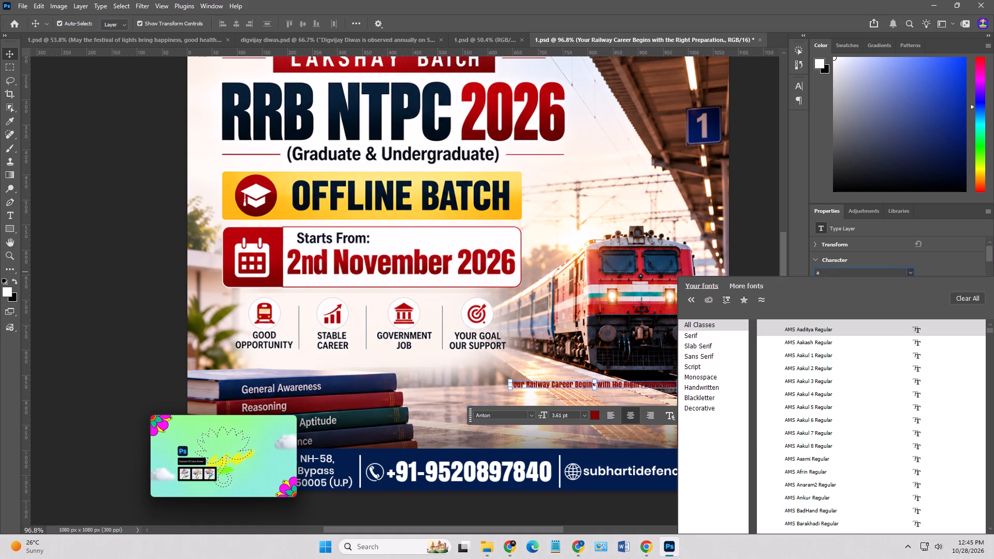
key("BackSpace")
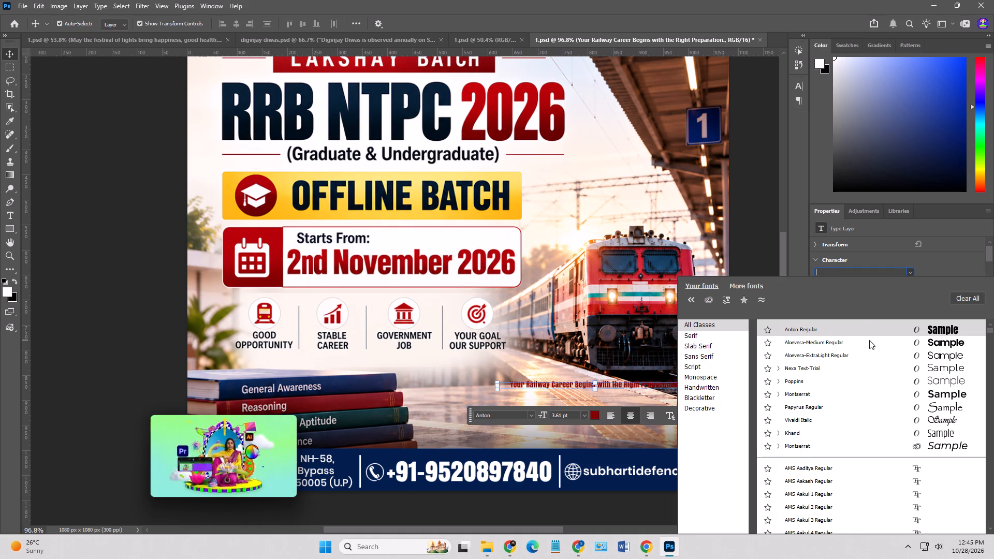
left_click(869, 340)
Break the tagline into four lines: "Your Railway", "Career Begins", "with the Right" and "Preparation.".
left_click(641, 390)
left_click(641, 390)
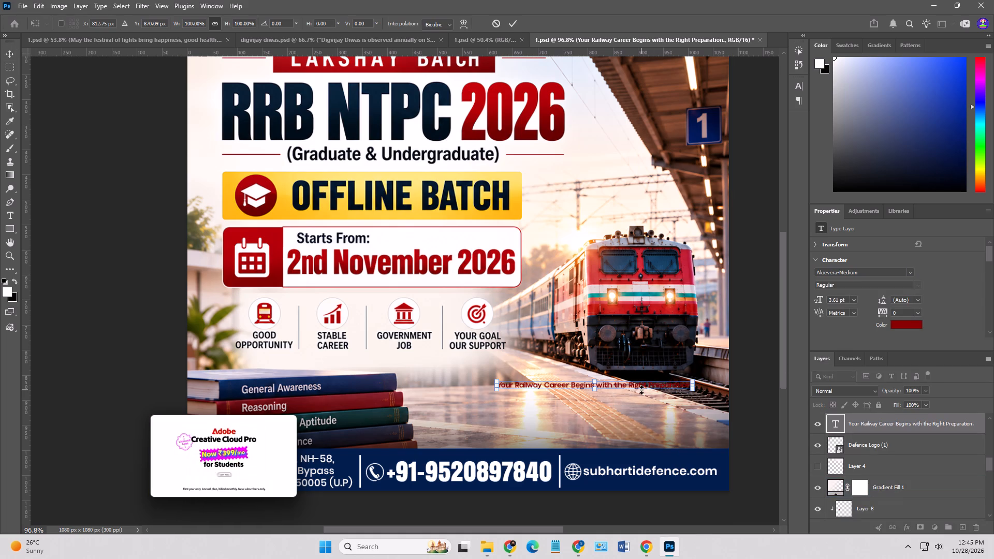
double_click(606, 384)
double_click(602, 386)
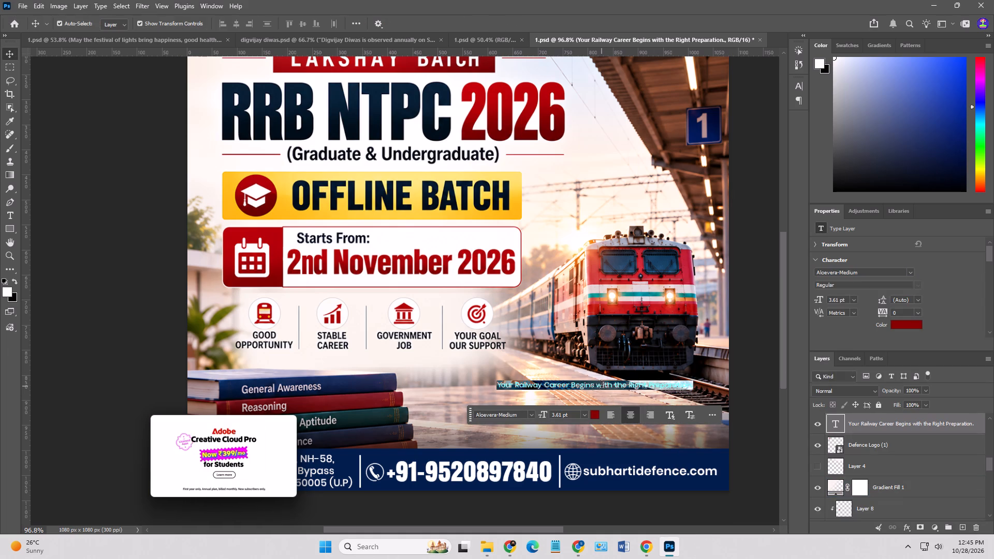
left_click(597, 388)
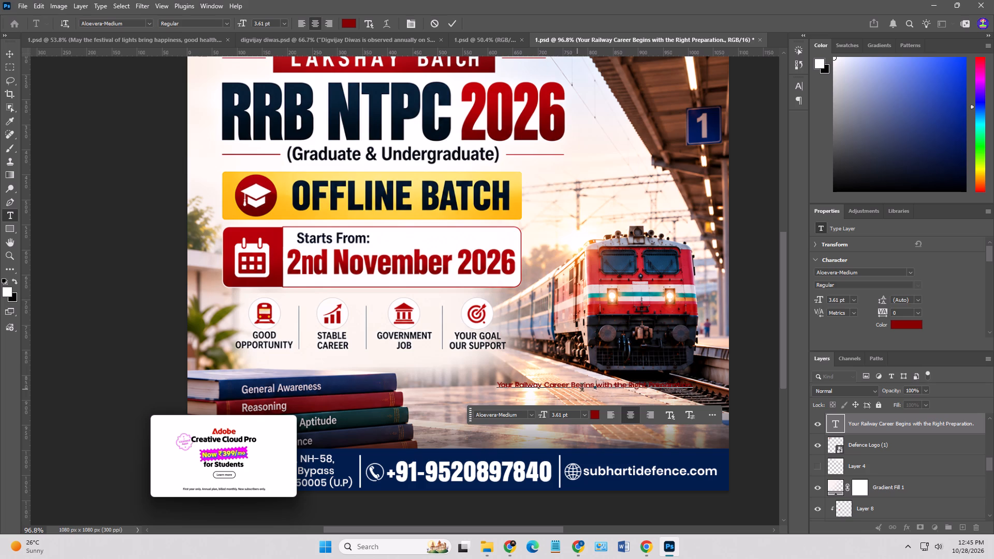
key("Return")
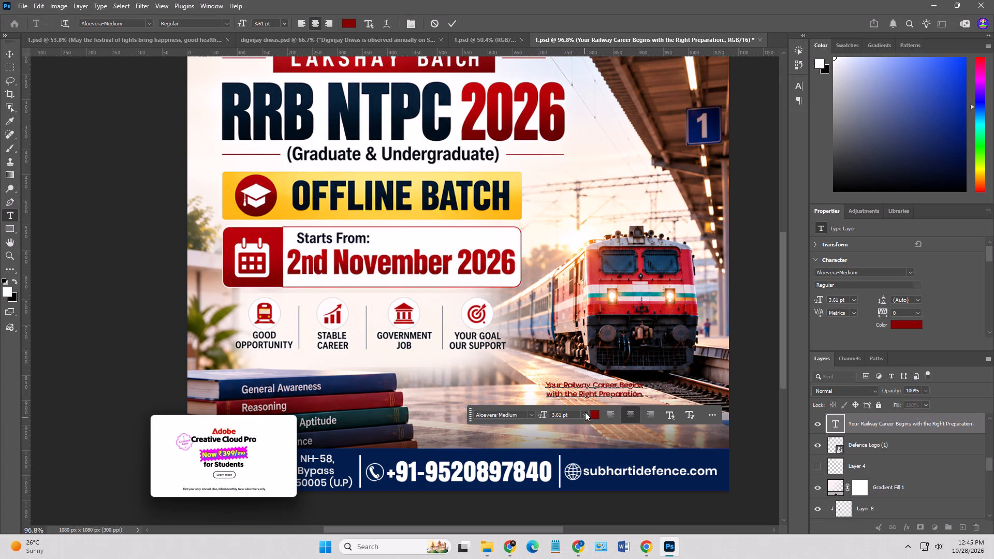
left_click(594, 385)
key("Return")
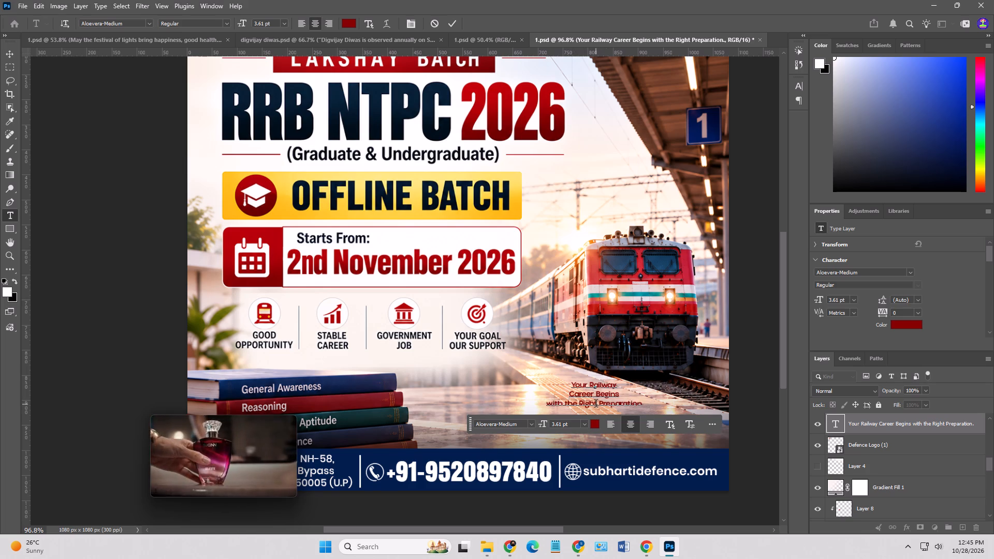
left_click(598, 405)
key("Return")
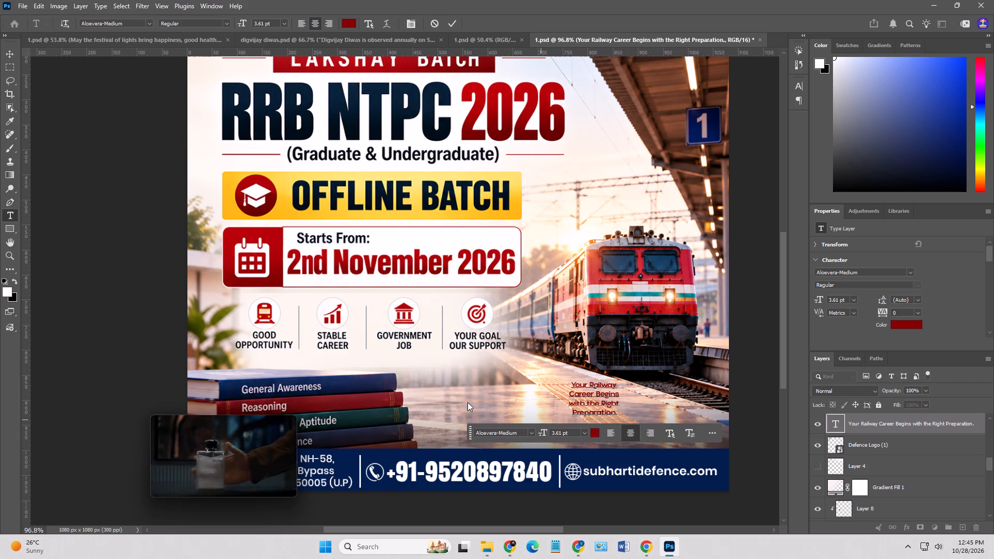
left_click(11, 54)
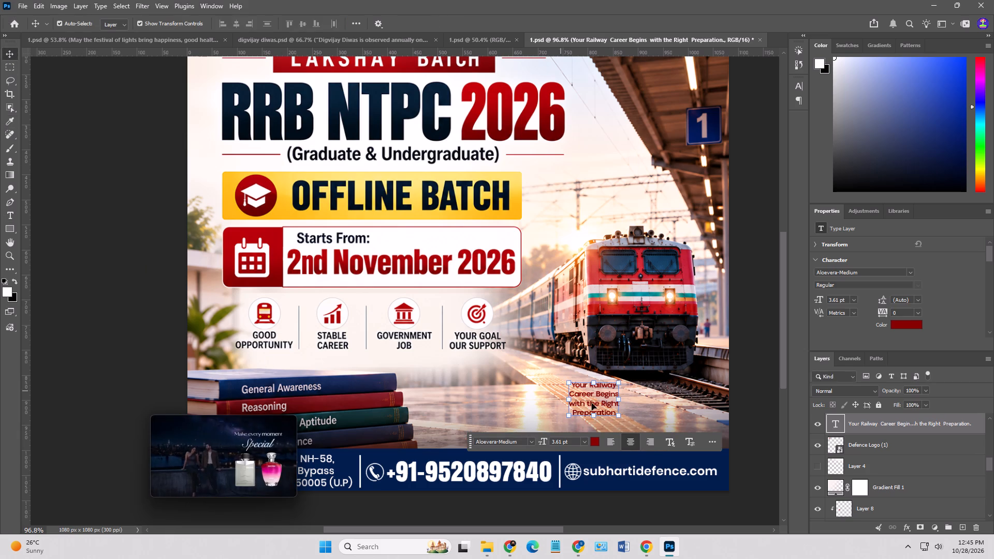
Enlarge the tagline to about 6.57 pt and place it beside the book stack, above the phone number.
left_click_drag(597, 401, 619, 399)
left_click_drag(639, 415, 657, 434, "alt")
left_click_drag(637, 406, 520, 414)
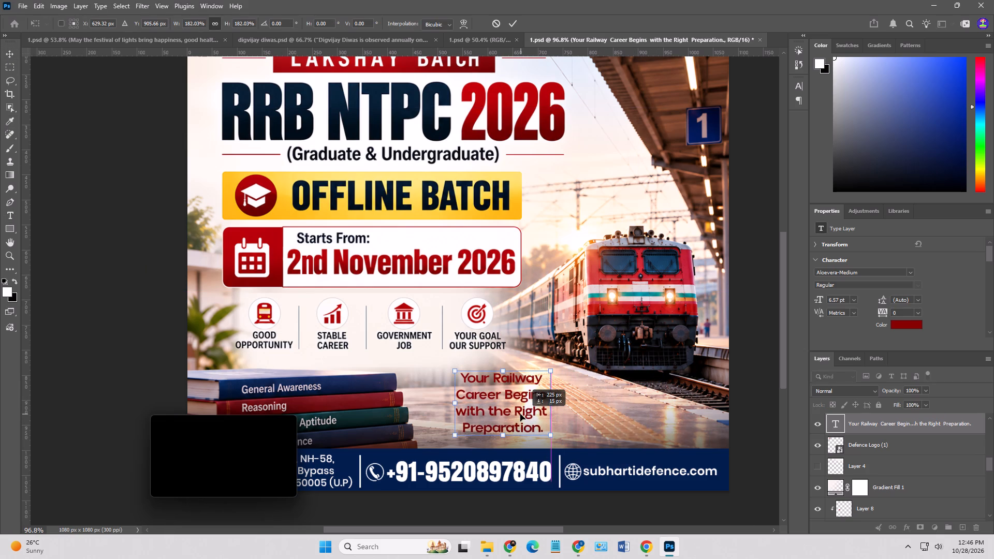
left_click_drag(520, 414, 520, 414)
double_click(488, 395)
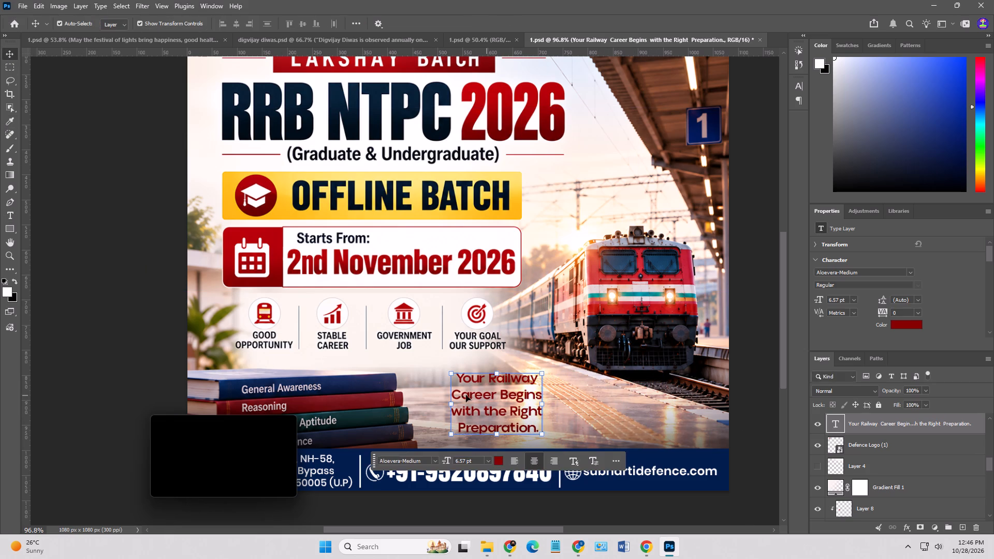
Rearrange the tagline's line breaks into two lines: "Your Railway Career Begins with" and "the Right Preparation.".
double_click(456, 394)
left_click(453, 395)
key("BackSpace")
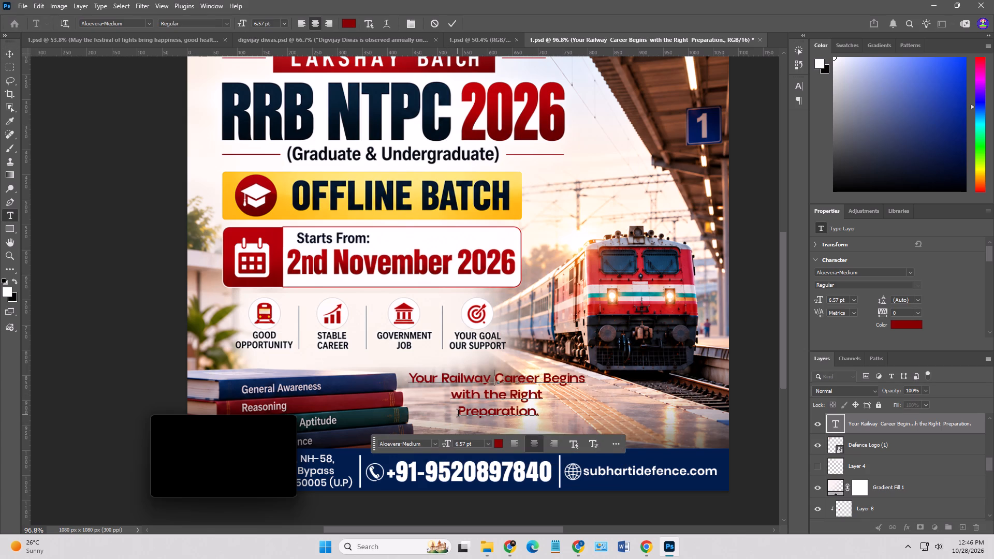
left_click(458, 415)
left_click(454, 396)
key("BackSpace")
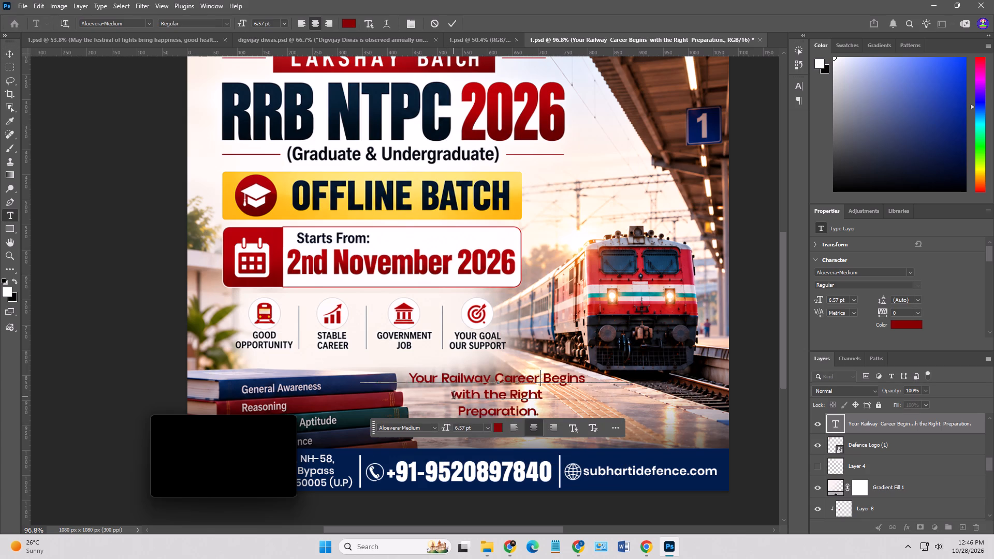
left_click(574, 380)
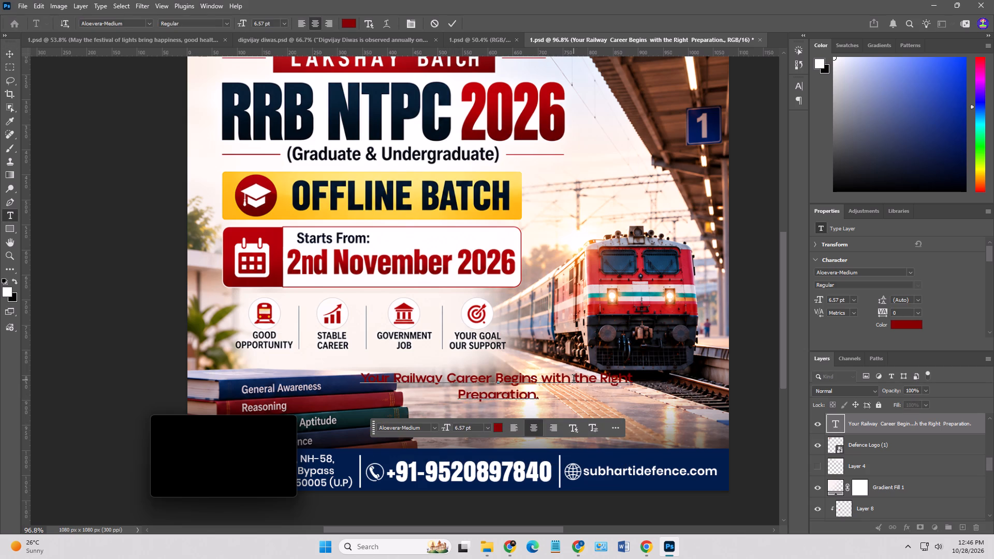
key("Return")
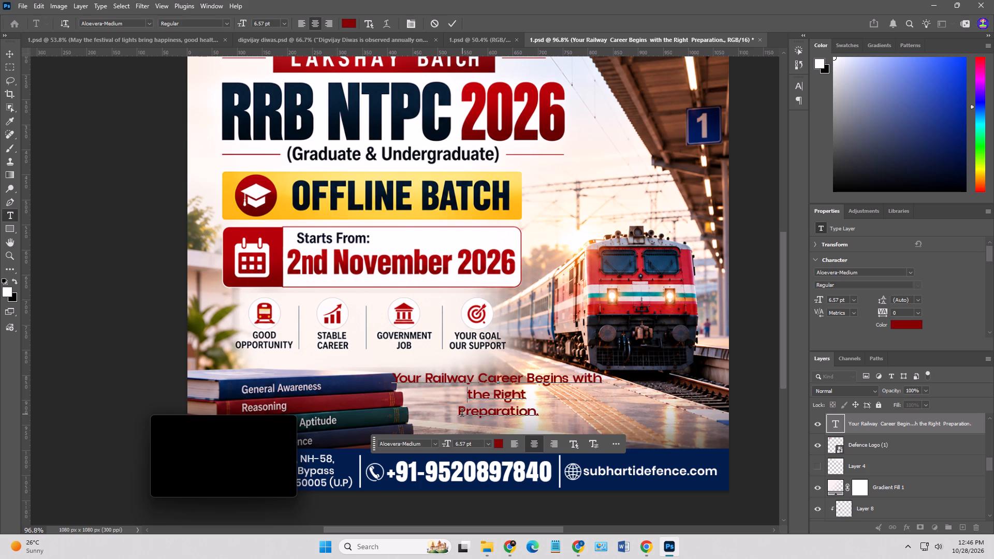
left_click(457, 412)
key("BackSpace")
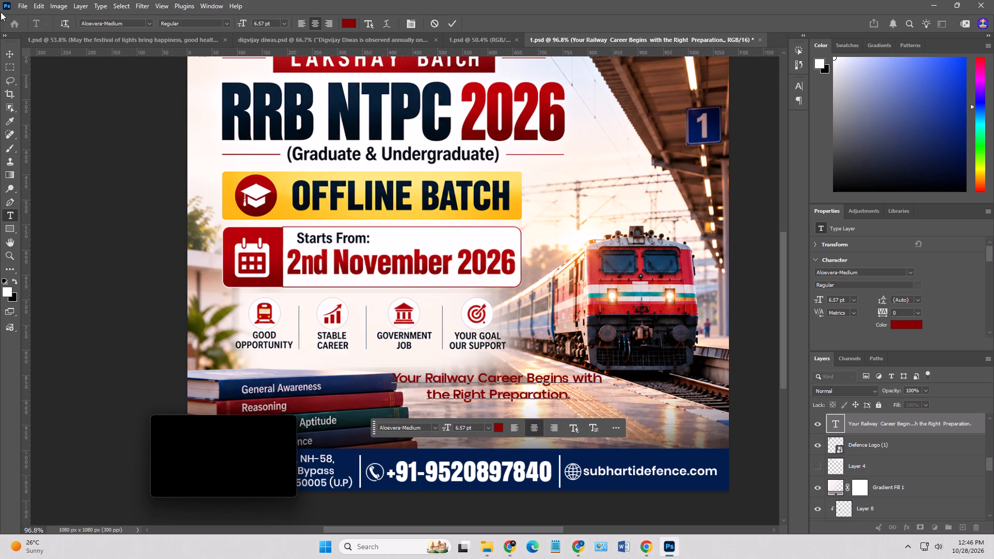
left_click(8, 52)
Move the two-line tagline away from the books onto the open platform floor, just above the footer band.
left_click_drag(558, 379, 622, 402)
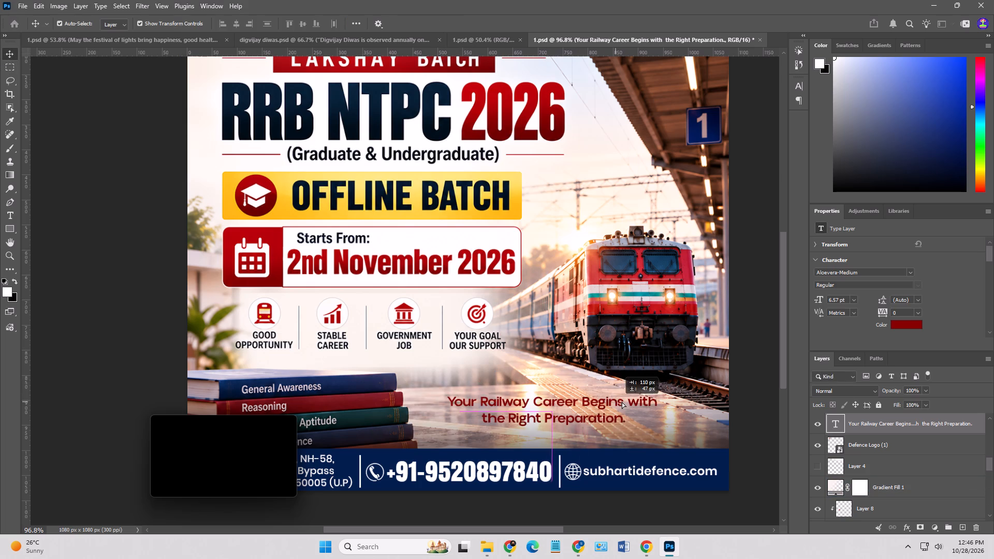
left_click_drag(622, 402, 620, 400)
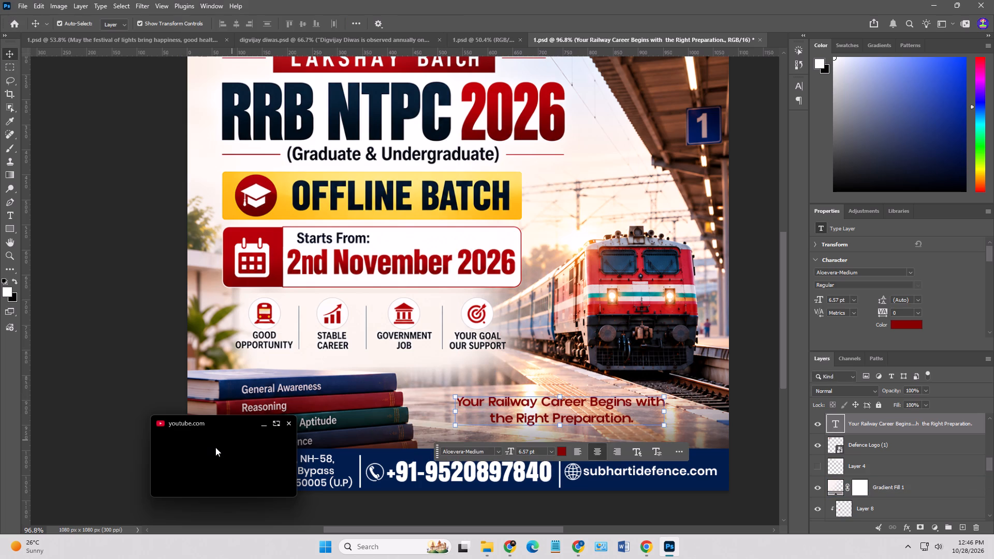
Close the floating video window covering the poster's footer.
left_click(287, 425)
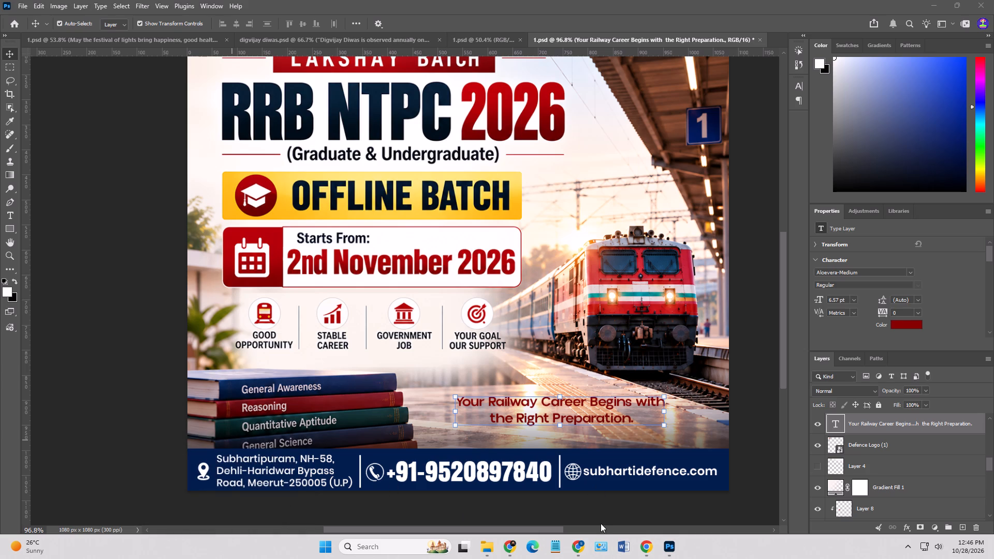
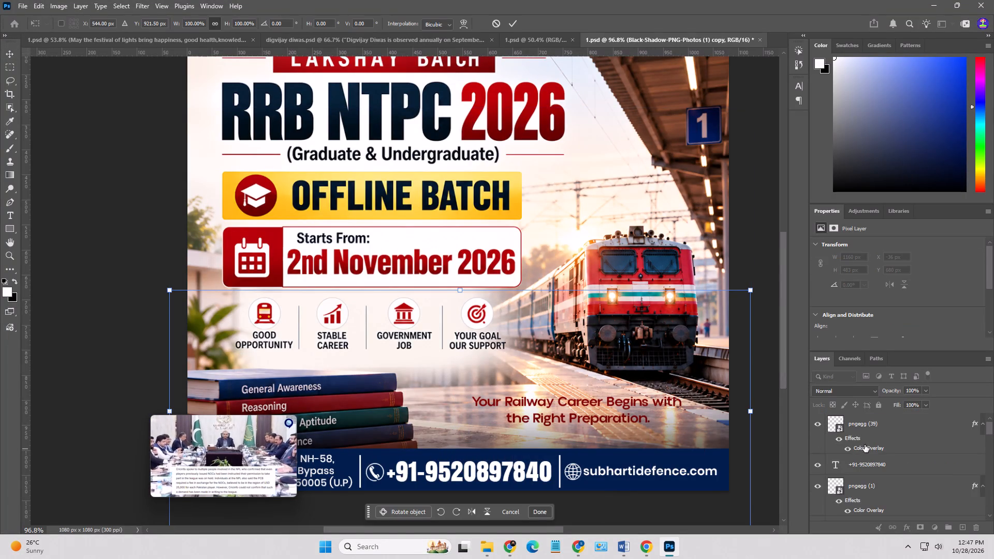
Move the tagline's text layer to the top of the layer stack, above the phone number and icon layers.
scroll(865, 445, "up", 4)
left_click(636, 402)
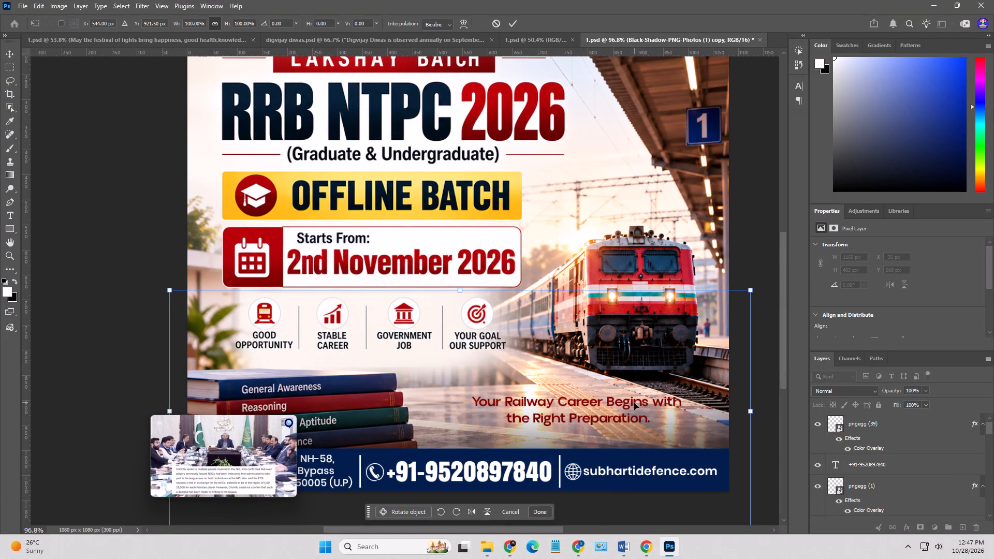
left_click(633, 403)
left_click(627, 404)
left_click(883, 473)
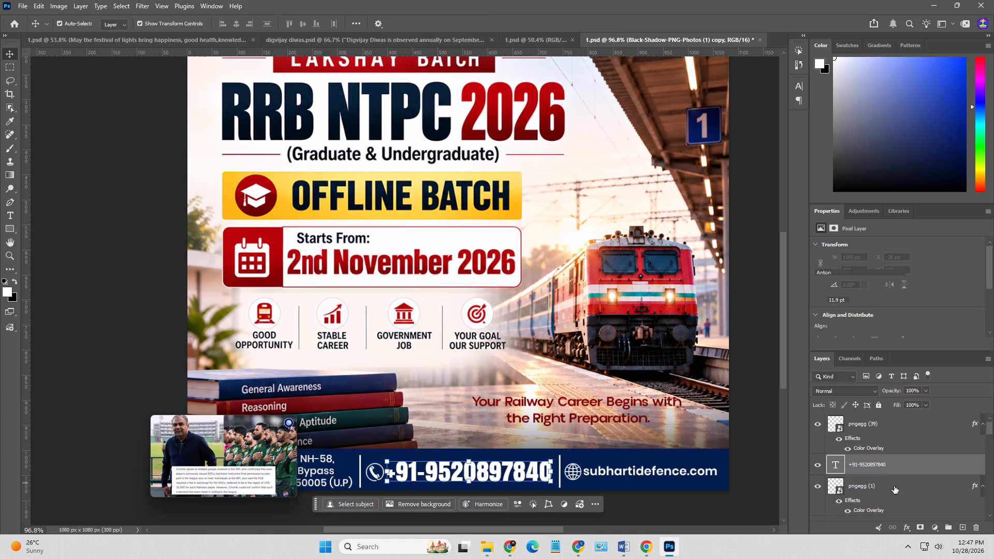
scroll(895, 490, "down", 5)
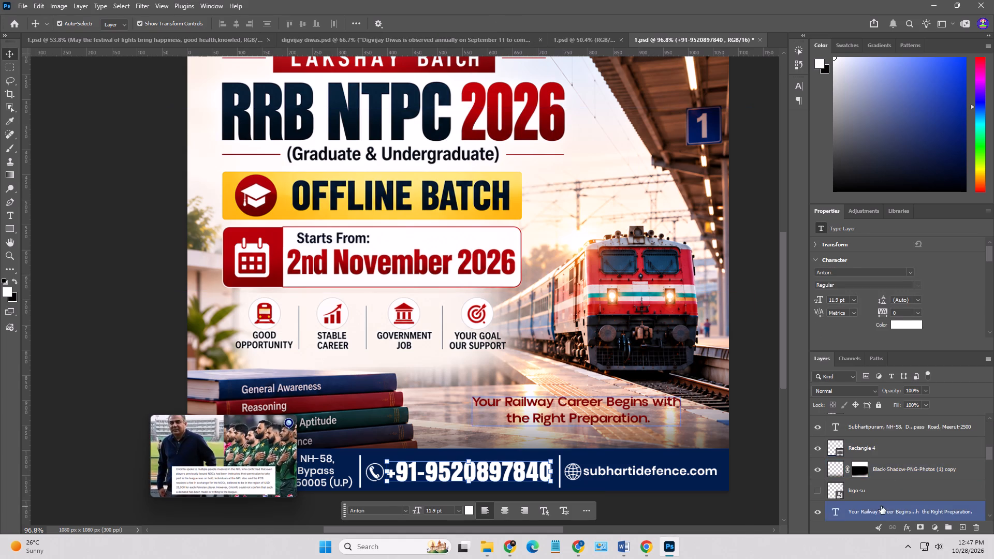
left_click(881, 506)
left_click_drag(889, 509, 871, 337)
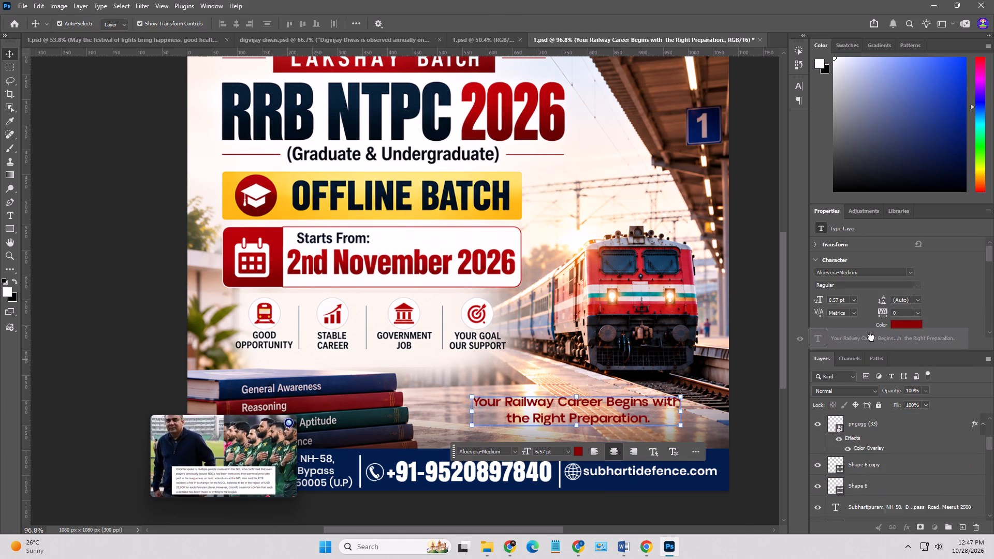
left_click_drag(871, 337, 853, 398)
left_click(757, 430)
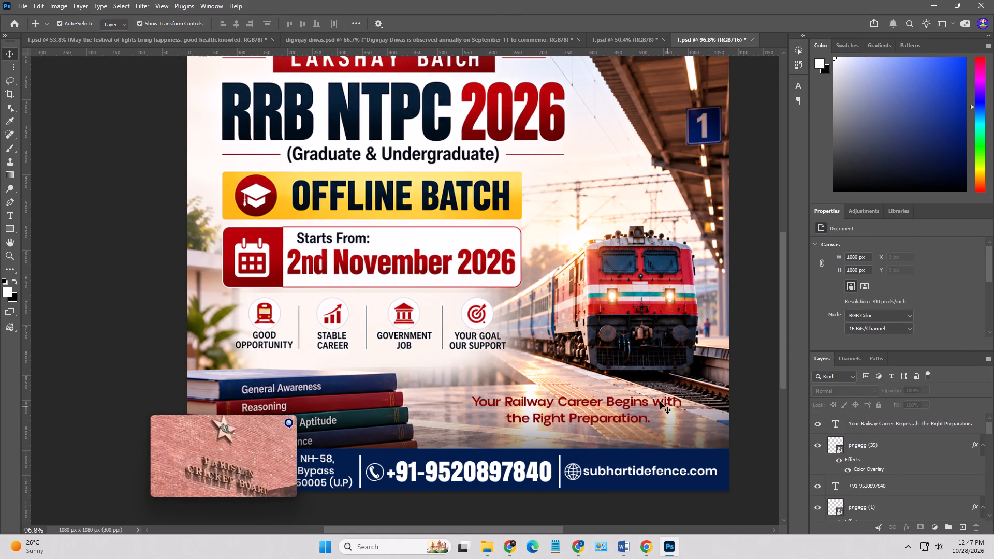
Nudge the two-line tagline slightly toward the book stack, keeping it just above the footer band.
left_click_drag(662, 402, 654, 404)
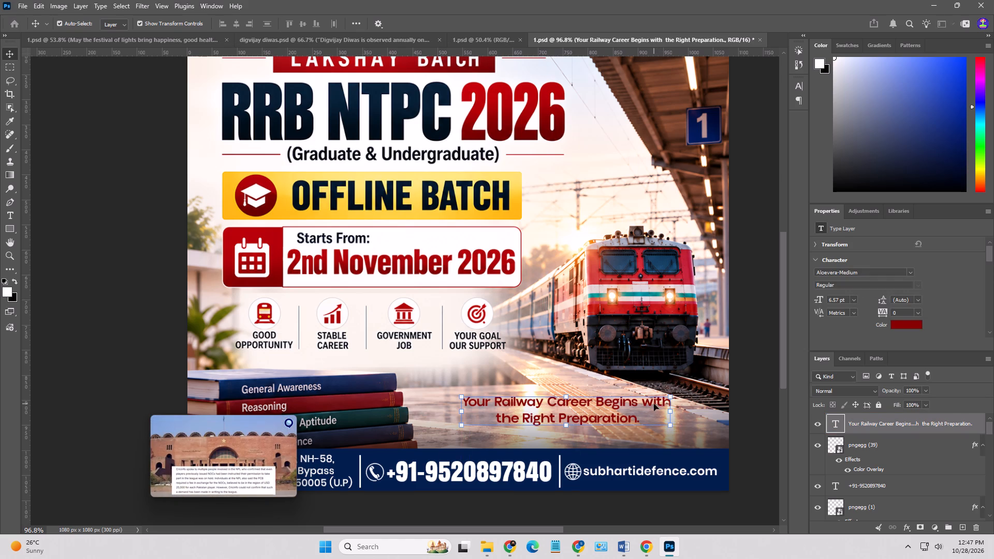
Choose the Brush tool with a recently used soft elliptical tip at 30 px and a 7° angle.
left_click(9, 150)
left_click(68, 22)
left_click(90, 121)
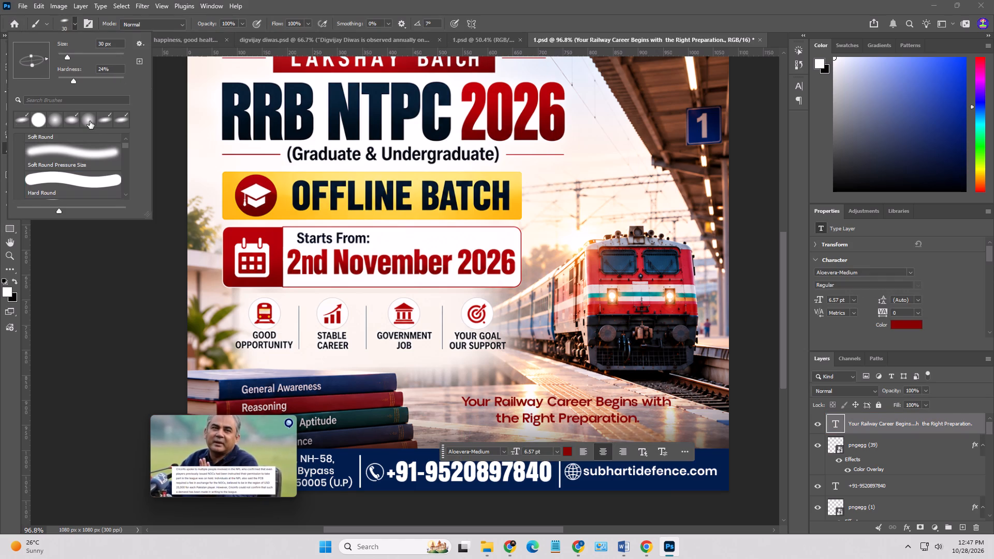
double_click(20, 120)
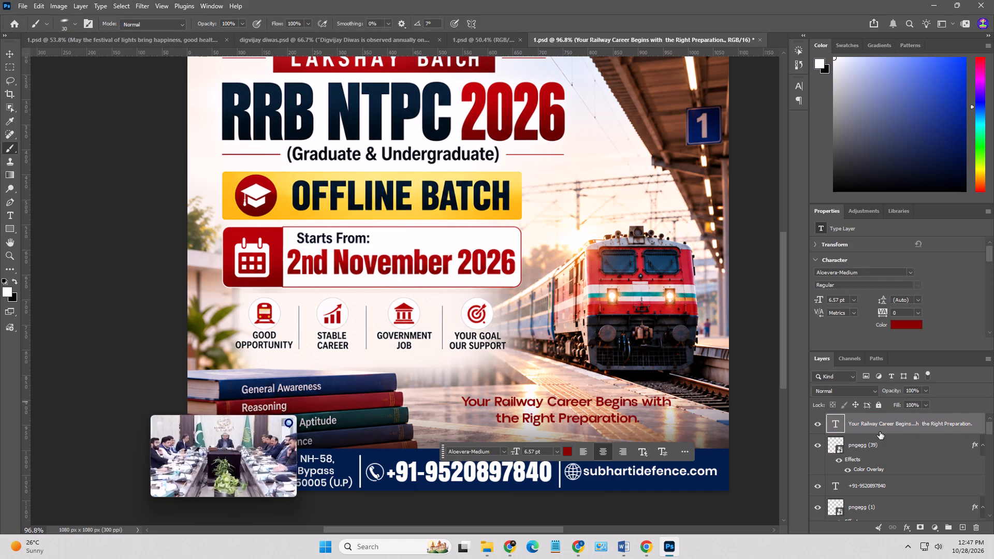
Add a new empty layer directly beneath the tagline's text layer.
left_click(878, 437)
left_click(961, 528)
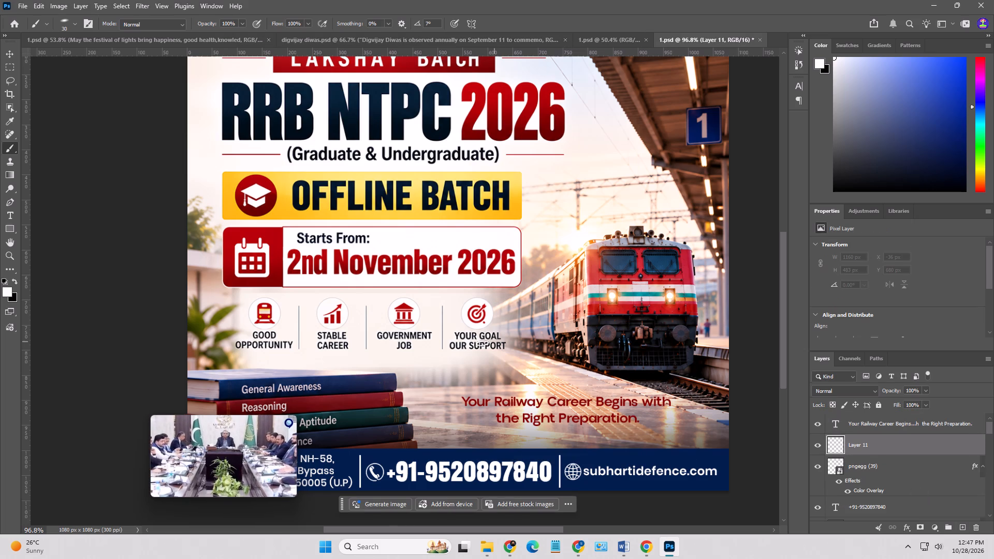
Sample the off-white background near the feature icons as the paint colour and enlarge the brush to 200 px.
left_click(426, 352, "alt")
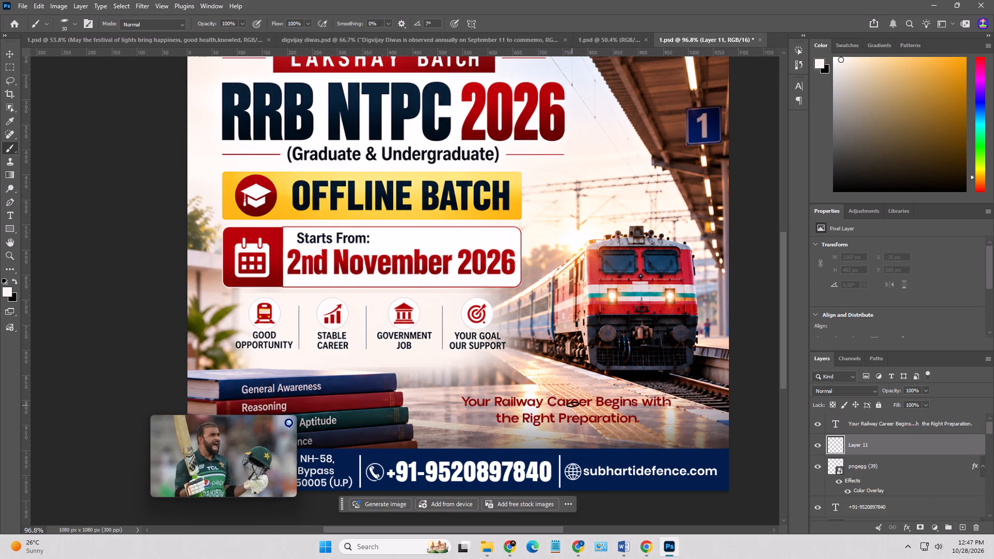
key("bracketright")
key("bracketright")
key("bracketright")
key("bracketright")
key("bracketright")
key("bracketright")
key("bracketright")
key("bracketright")
key("bracketright")
key("bracketright")
key("bracketright")
key("bracketright")
key("bracketright")
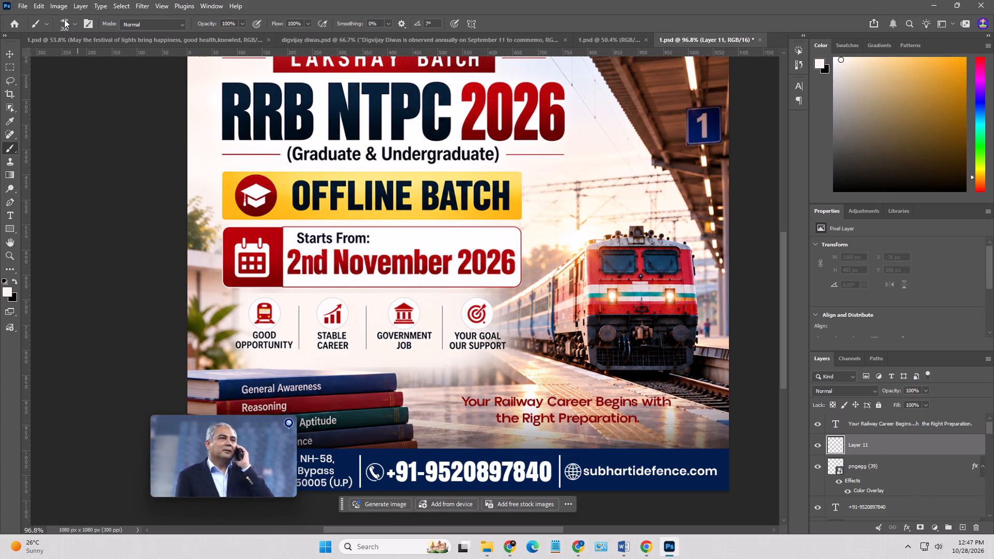
Switch to a soft elliptical brush tip at a 0° angle, enlarge it to 500 px and flatten its shape.
left_click(64, 19)
double_click(72, 122)
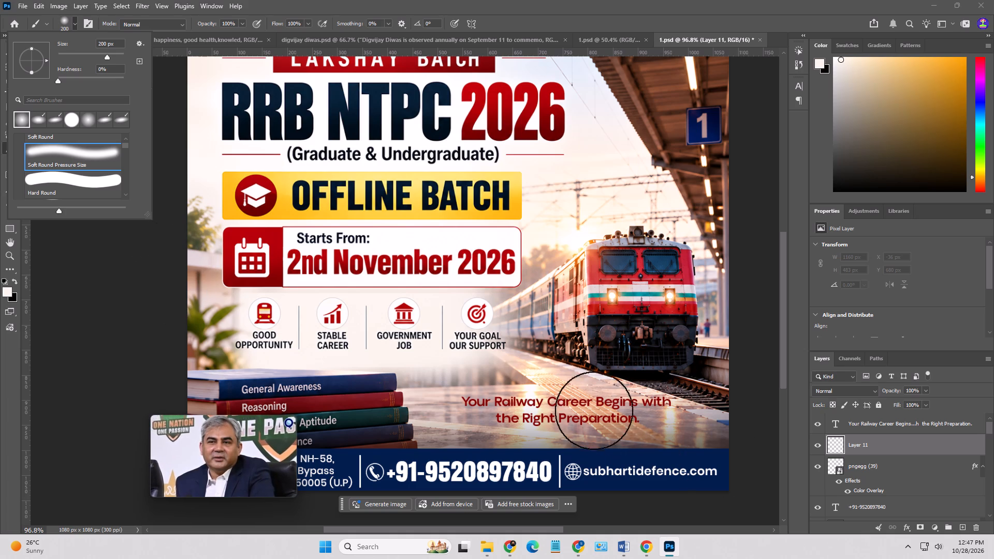
left_click(39, 121)
double_click(21, 120)
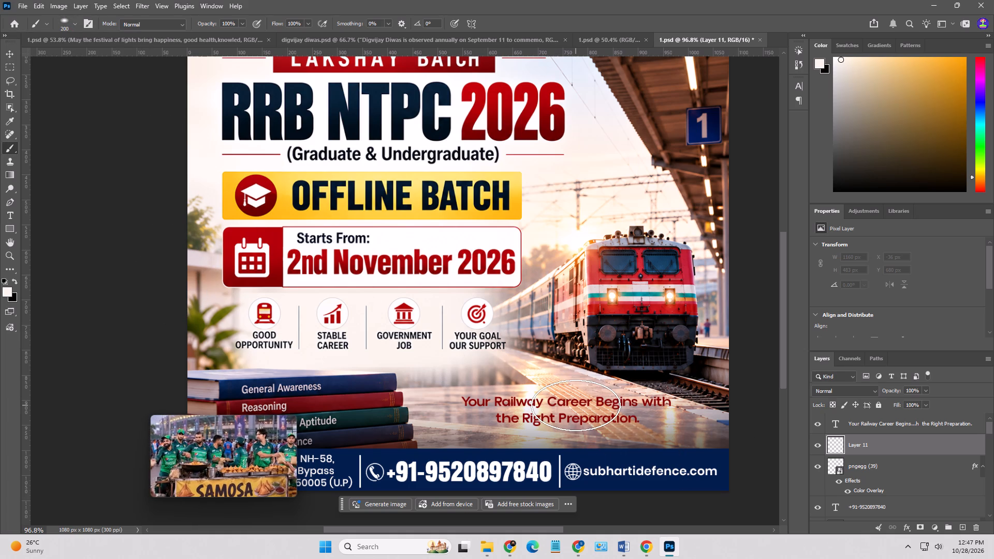
type("]]]]")
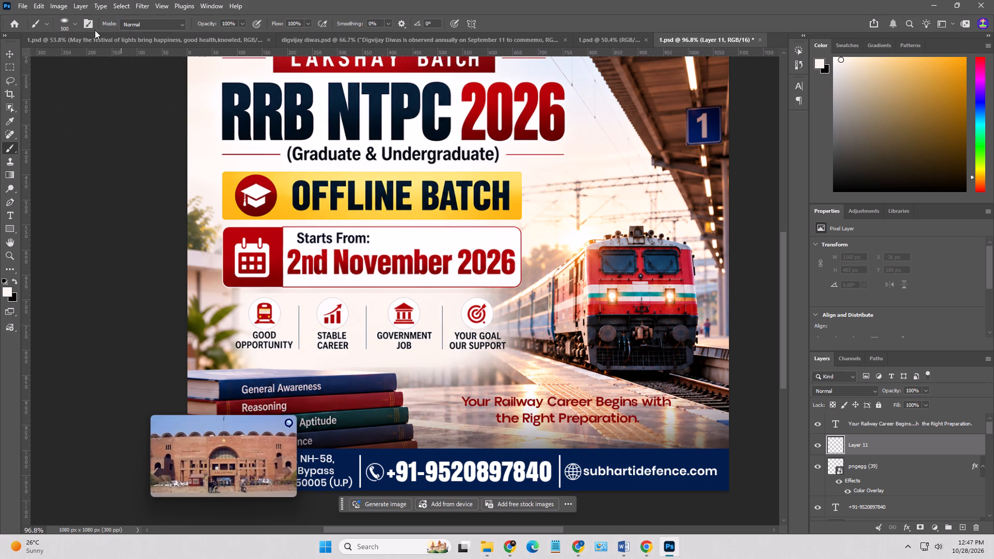
left_click(61, 23)
left_click_drag(30, 52, 30, 55)
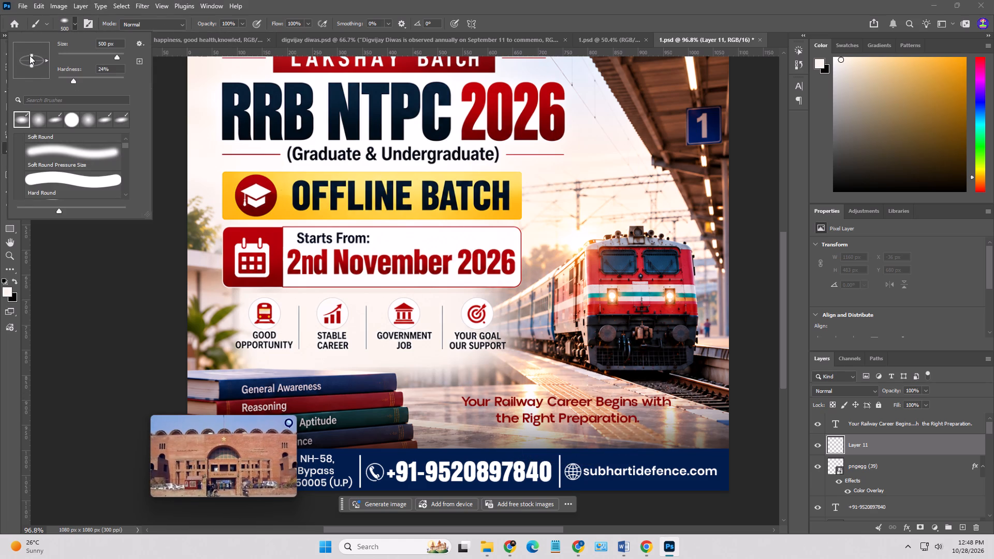
left_click_drag(30, 55, 32, 57)
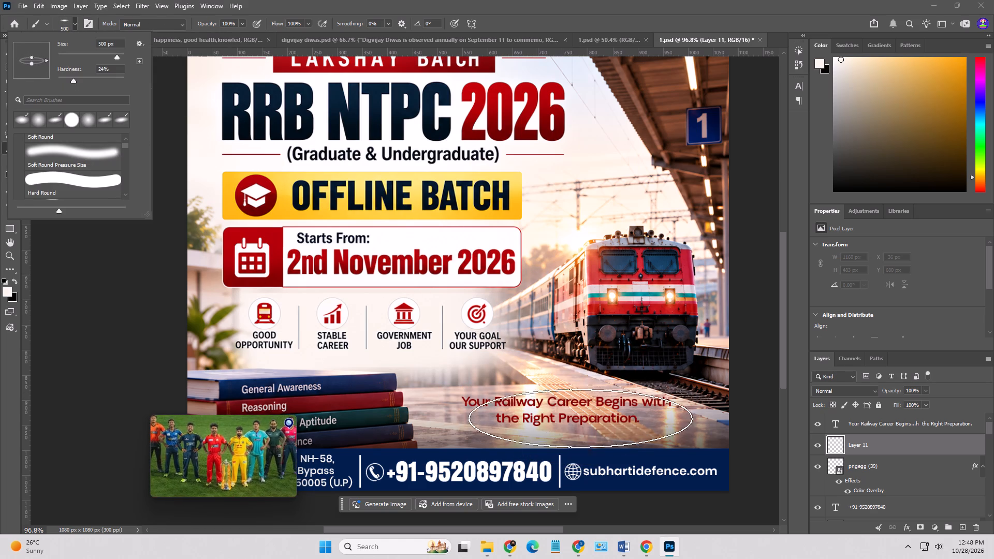
Paint one soft off-white glow centred behind the tagline on the new layer with the brush at 600 px.
left_click(574, 407)
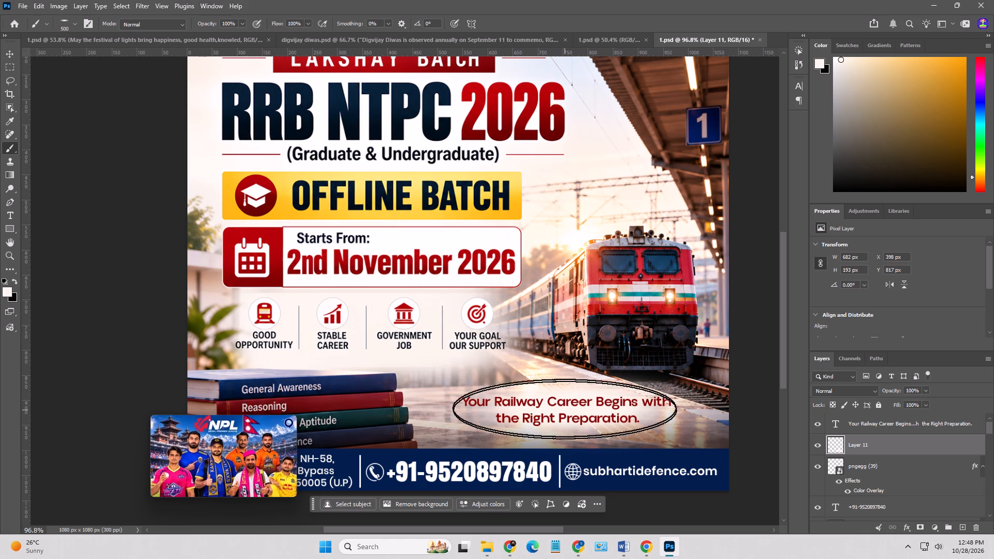
key("ctrl+z")
key("bracketright")
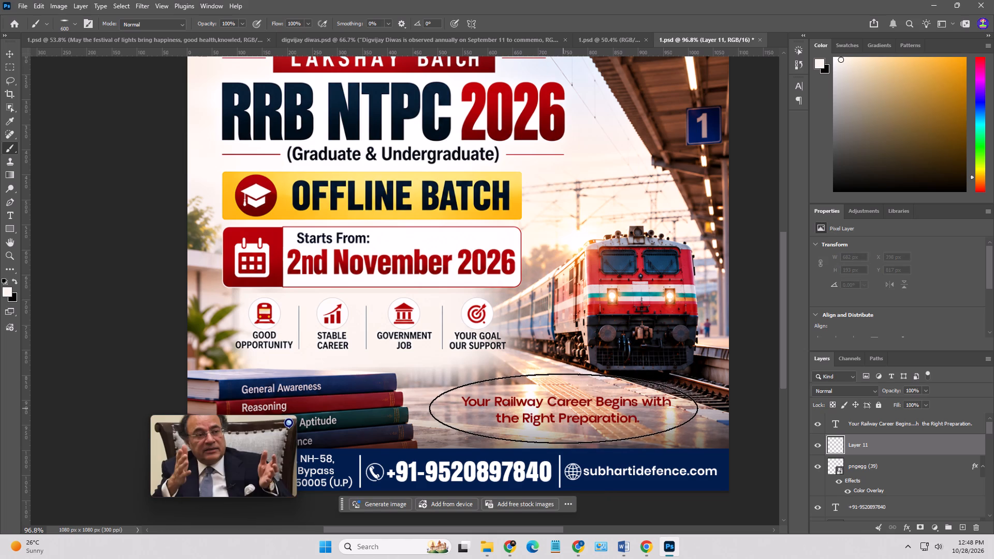
left_click(569, 408)
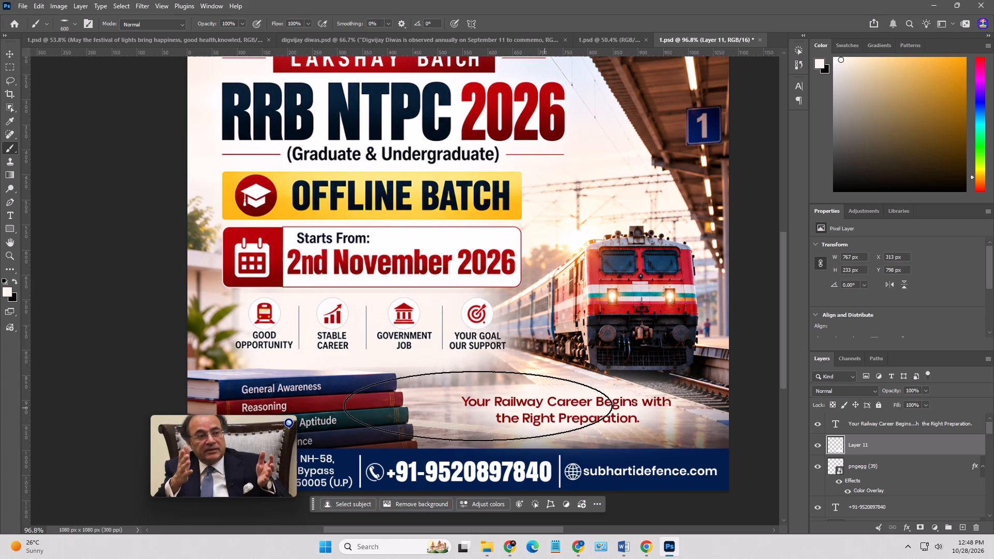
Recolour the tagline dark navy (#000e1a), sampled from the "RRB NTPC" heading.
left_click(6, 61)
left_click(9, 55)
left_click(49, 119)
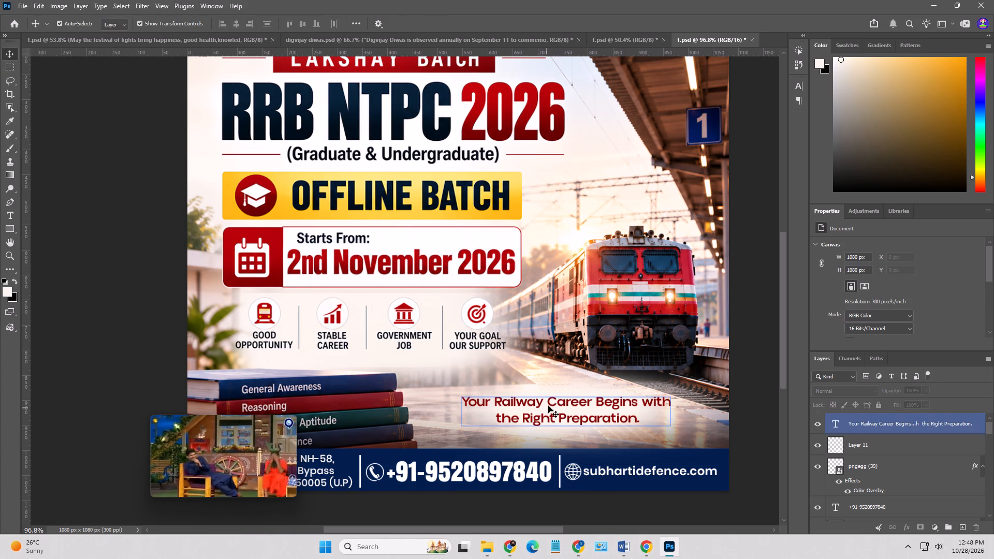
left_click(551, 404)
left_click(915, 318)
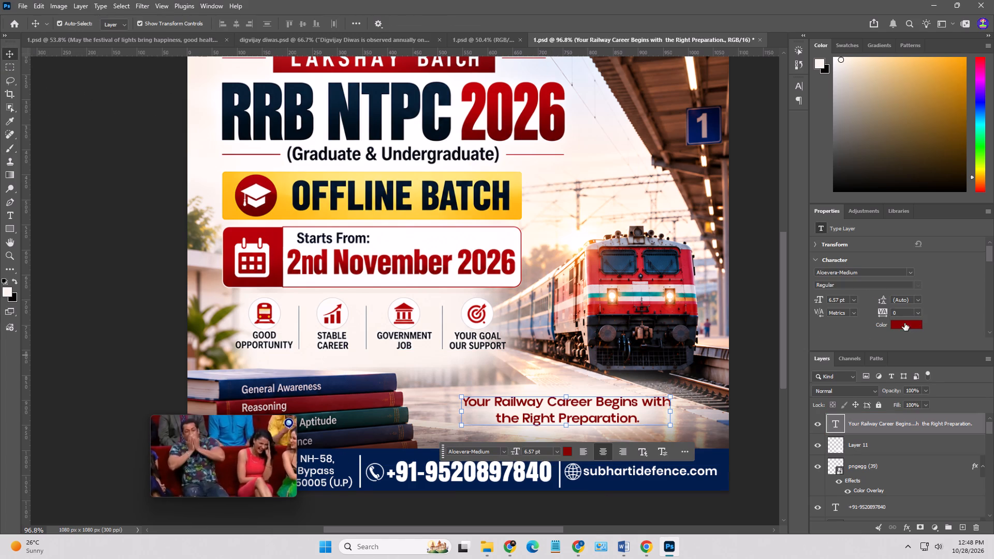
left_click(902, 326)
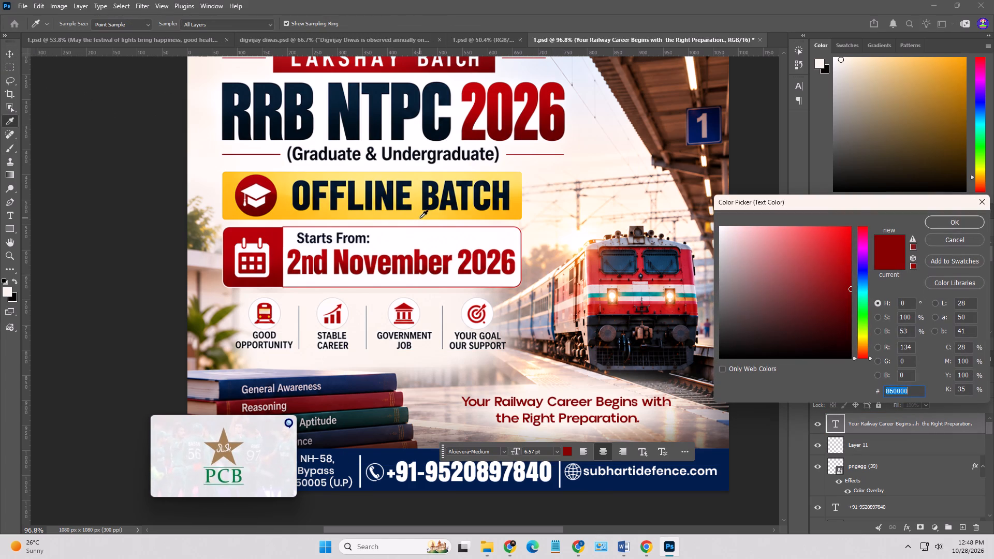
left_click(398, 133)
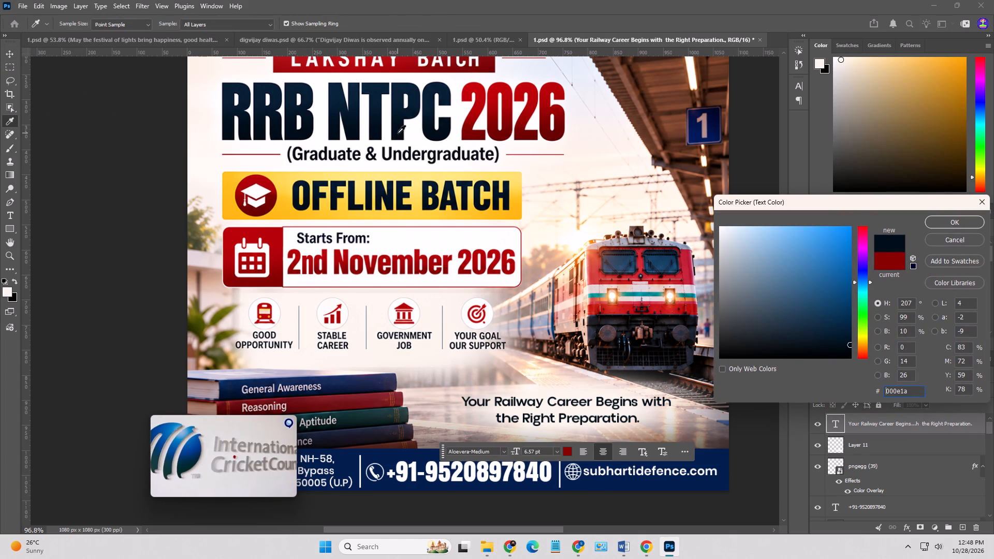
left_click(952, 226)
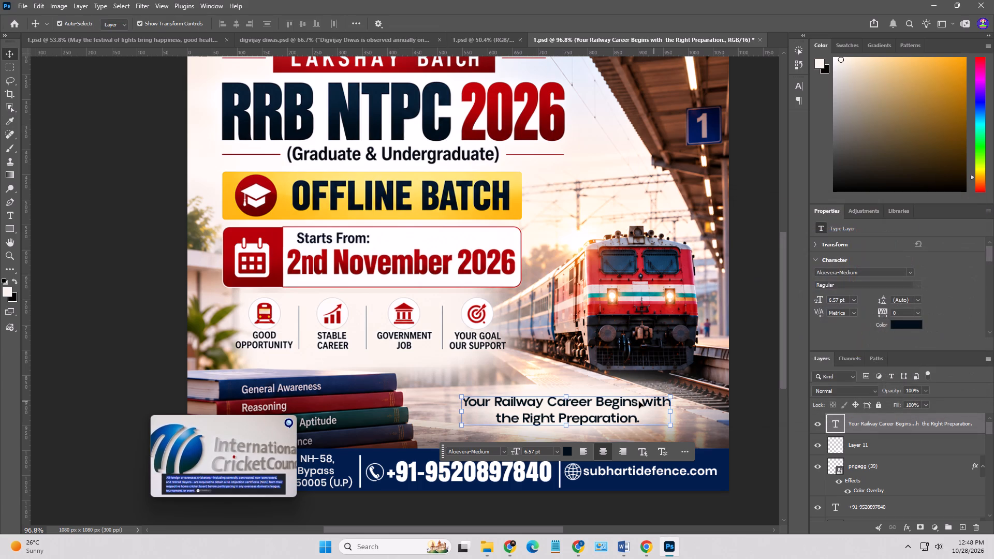
Recolour both lines of the tagline red (#c20109), sampled from the "2026" in the heading.
double_click(572, 407)
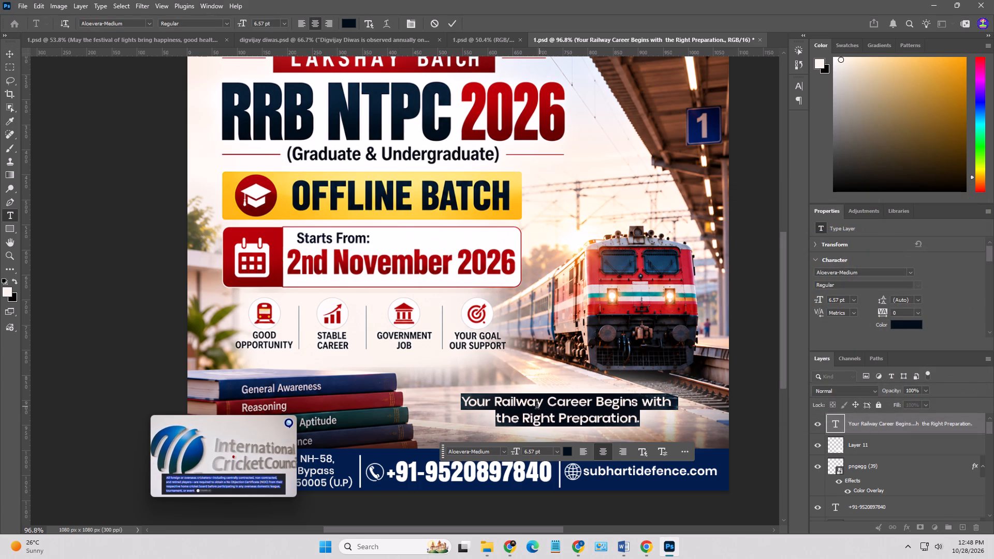
left_click(911, 323)
left_click(465, 90)
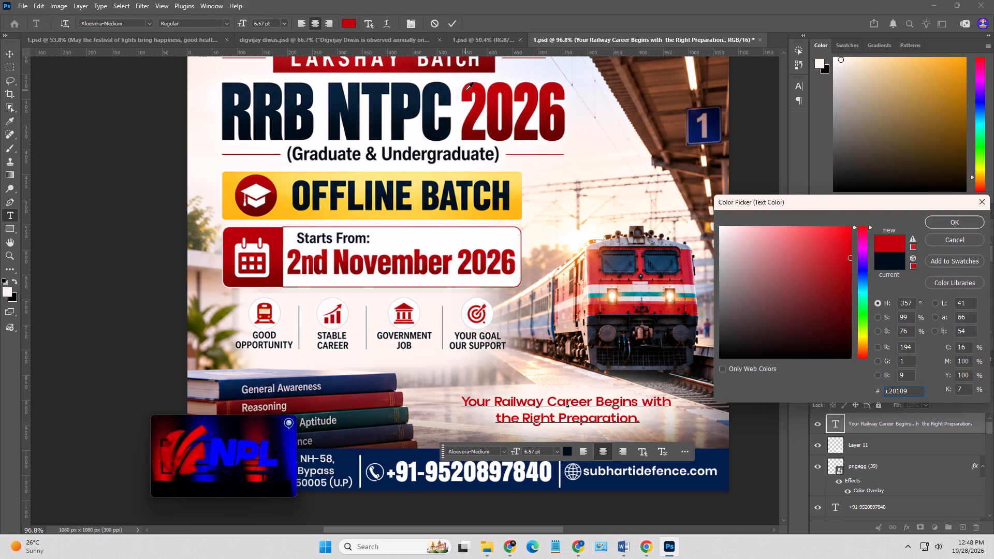
left_click(946, 221)
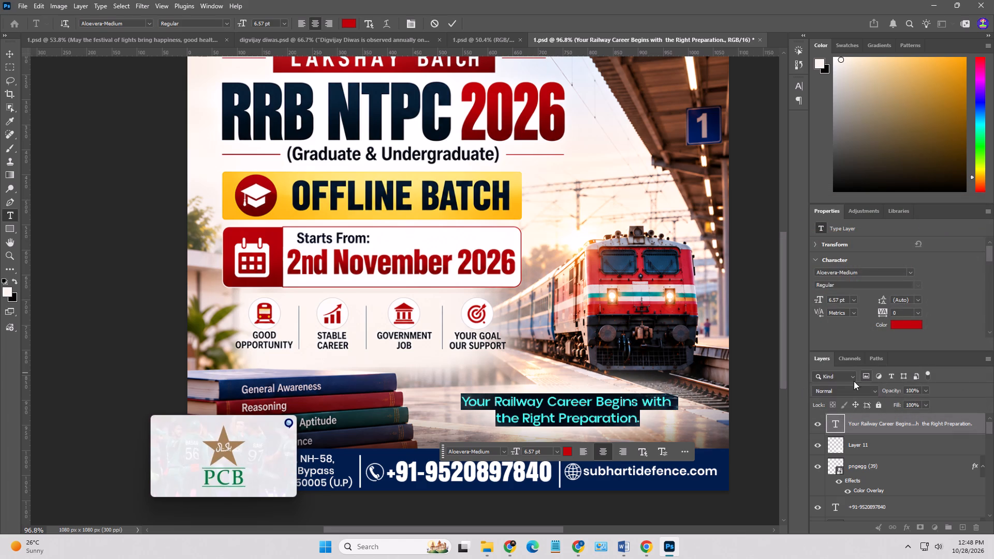
left_click(722, 419)
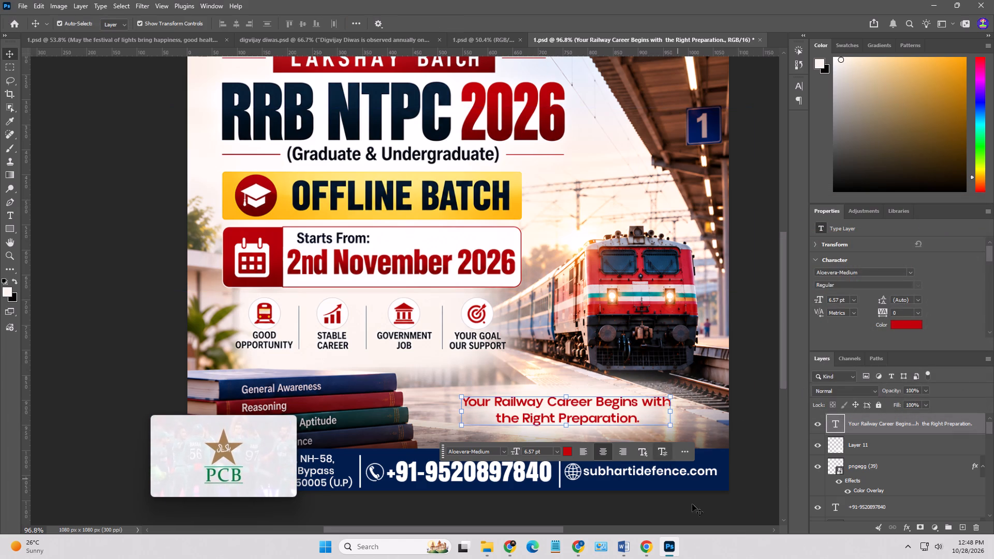
Strengthen the glow on the layer beneath the tagline with one more off-white dab from a 400 px brush.
left_click(693, 508)
scroll(491, 355, "down", 7, "alt")
scroll(531, 413, "up", 5, "alt")
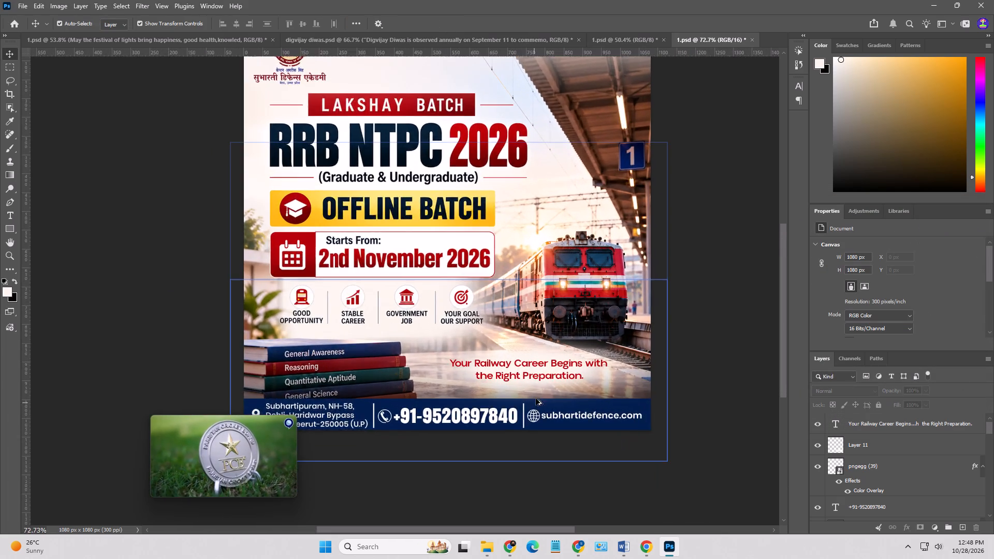
scroll(536, 399, "up", 6, "alt")
left_click(542, 347)
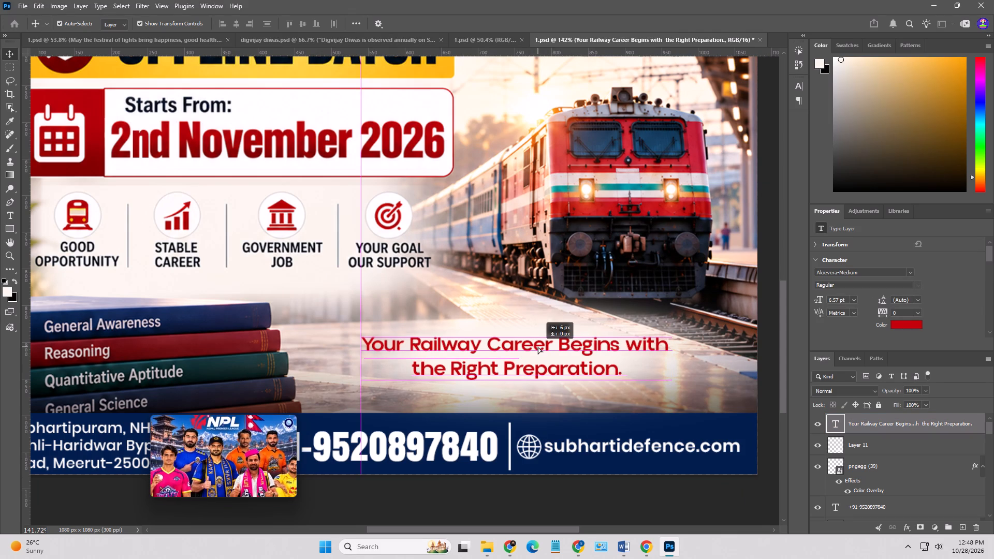
left_click(11, 147)
left_click(874, 447)
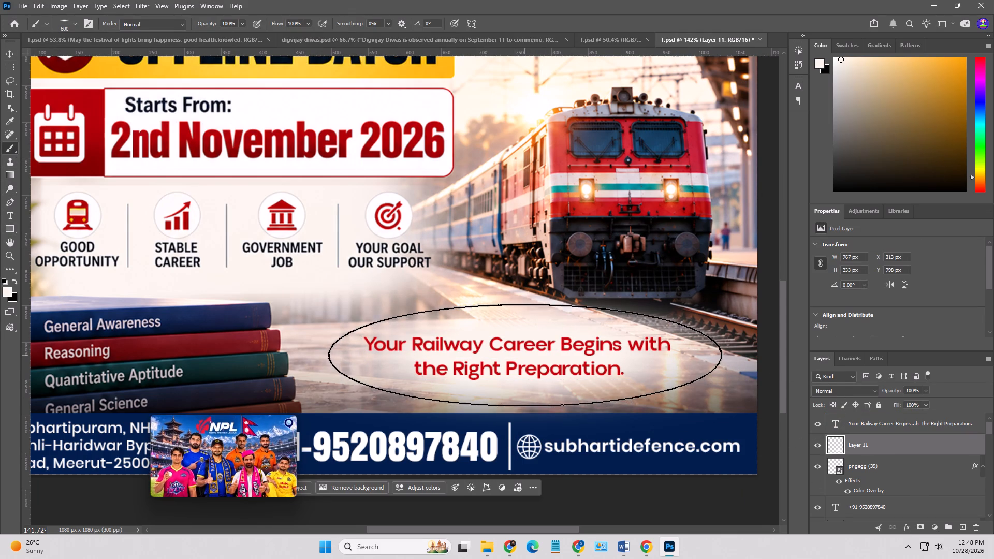
key("bracketleft")
key("bracketleft")
left_click(517, 356)
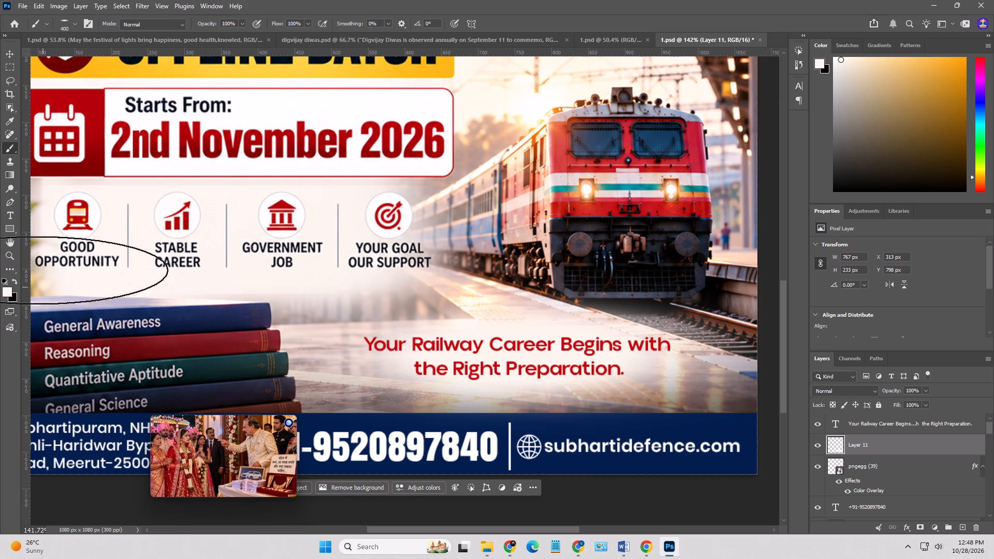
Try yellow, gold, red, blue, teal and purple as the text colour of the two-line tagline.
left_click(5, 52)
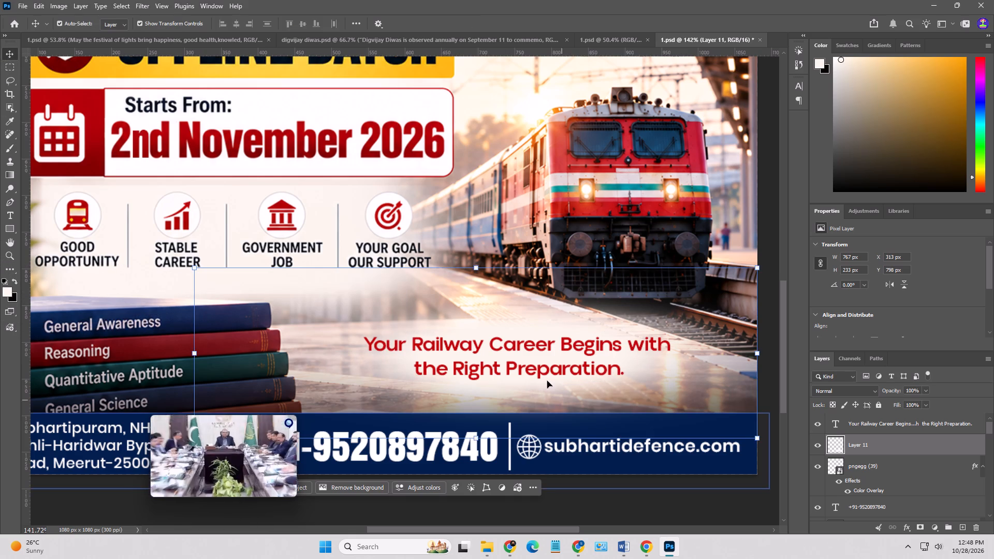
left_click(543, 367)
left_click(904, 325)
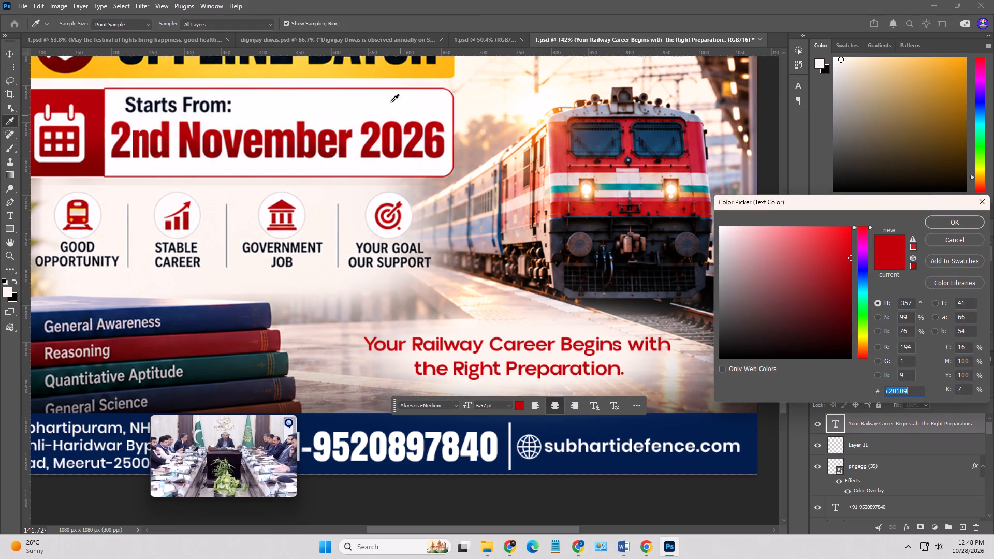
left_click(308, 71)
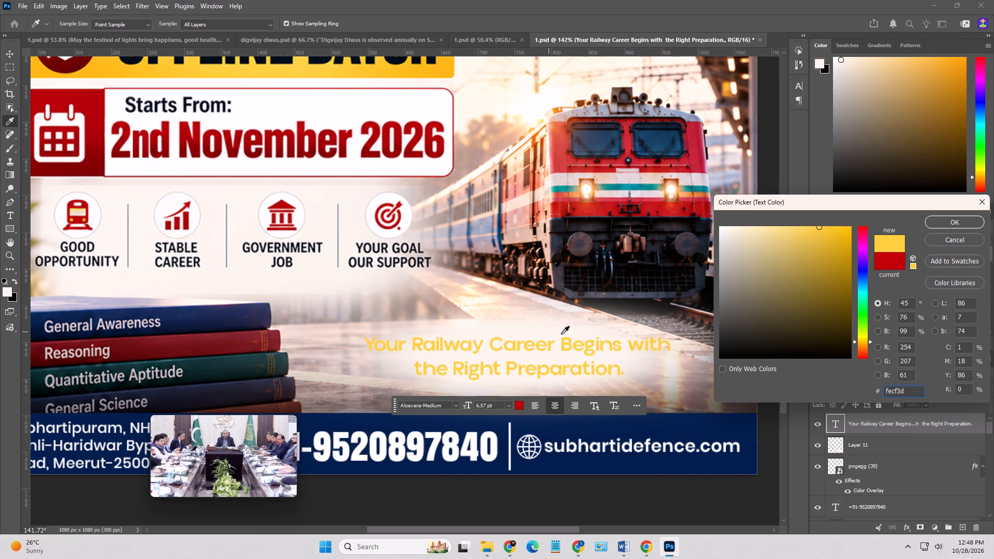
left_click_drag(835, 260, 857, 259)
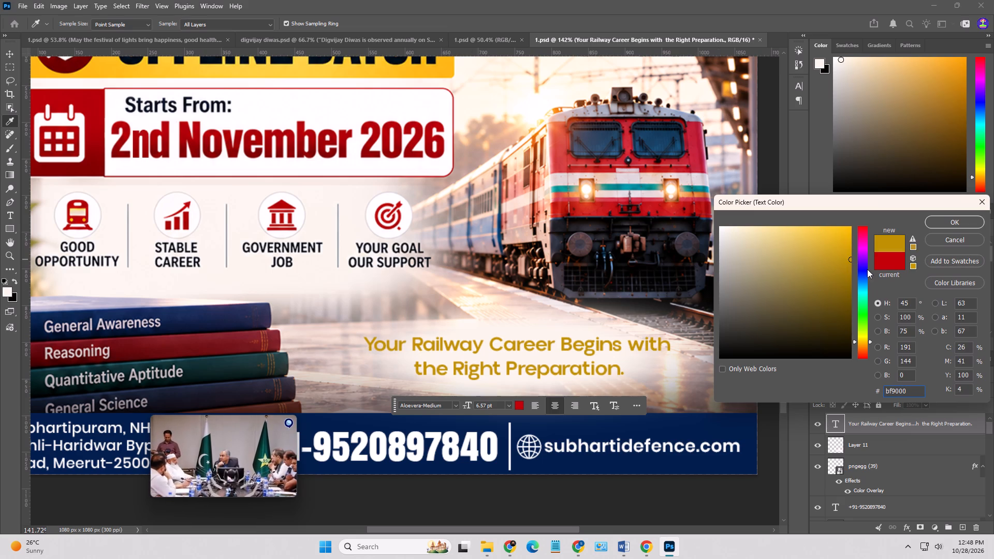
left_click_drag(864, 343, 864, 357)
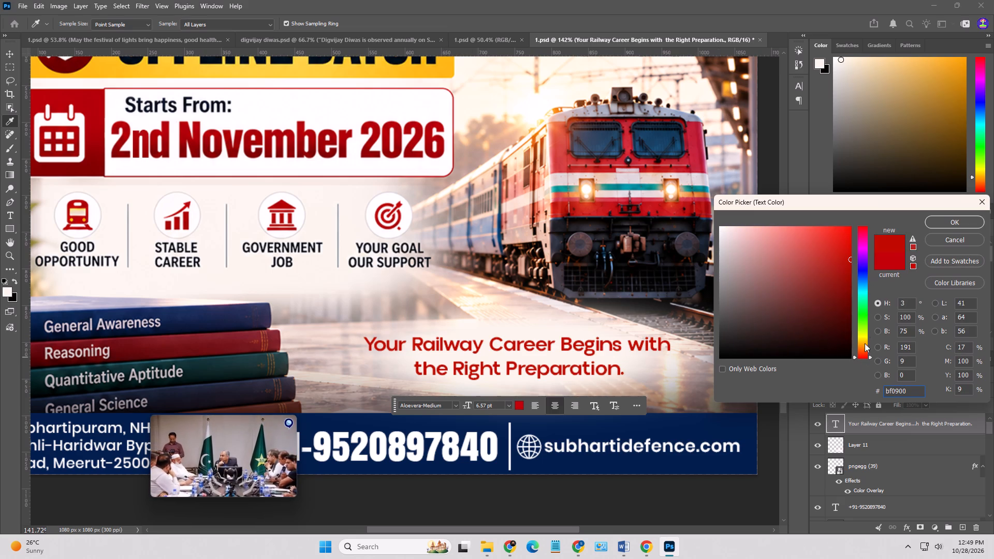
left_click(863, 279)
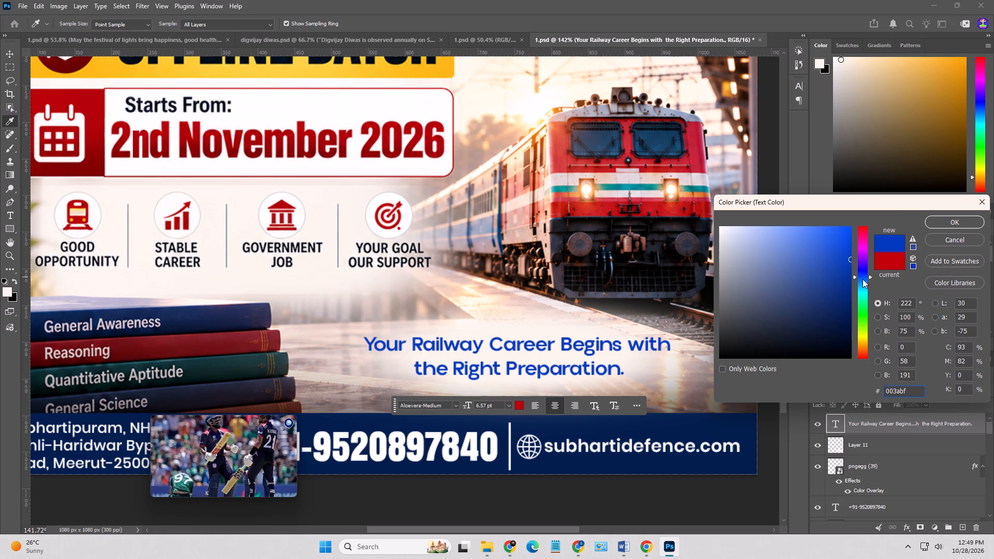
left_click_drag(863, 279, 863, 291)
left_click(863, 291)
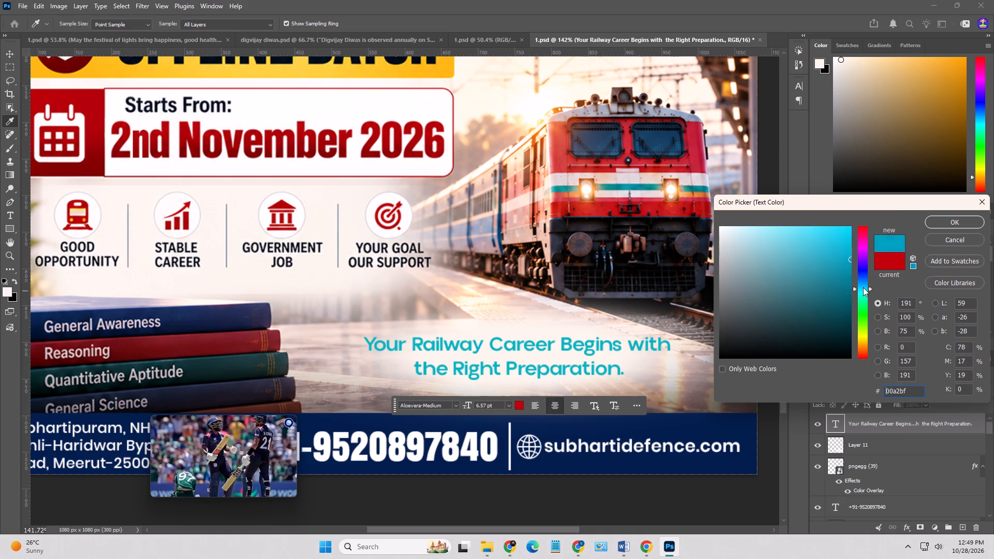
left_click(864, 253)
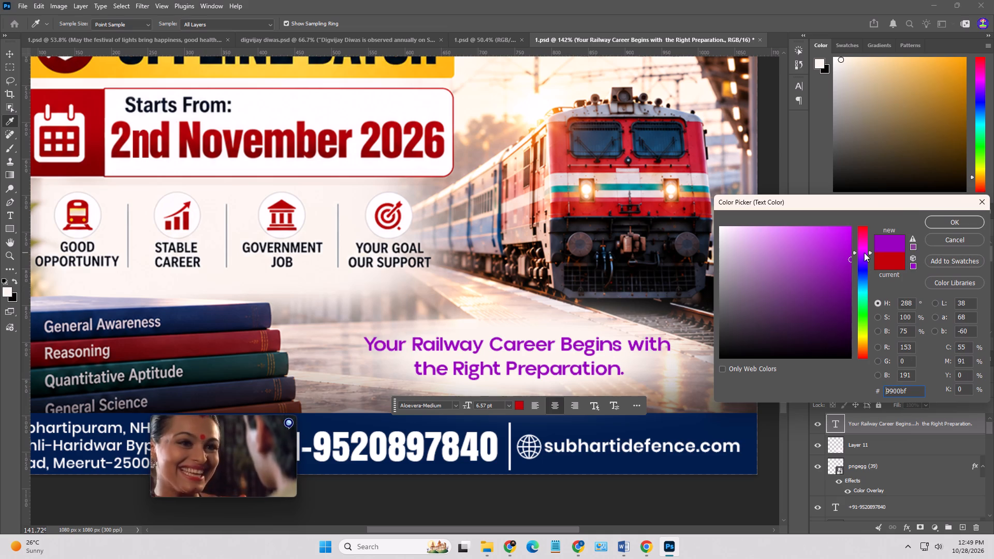
Recolour the tagline crimson (#db0034), moving from pink hues towards red.
left_click(861, 237)
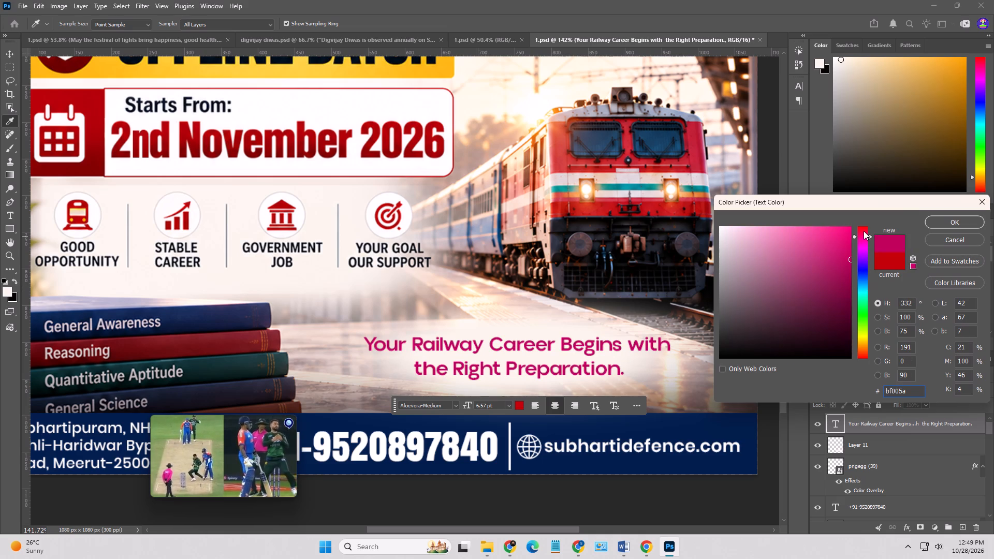
left_click_drag(865, 238, 866, 243)
left_click(866, 243)
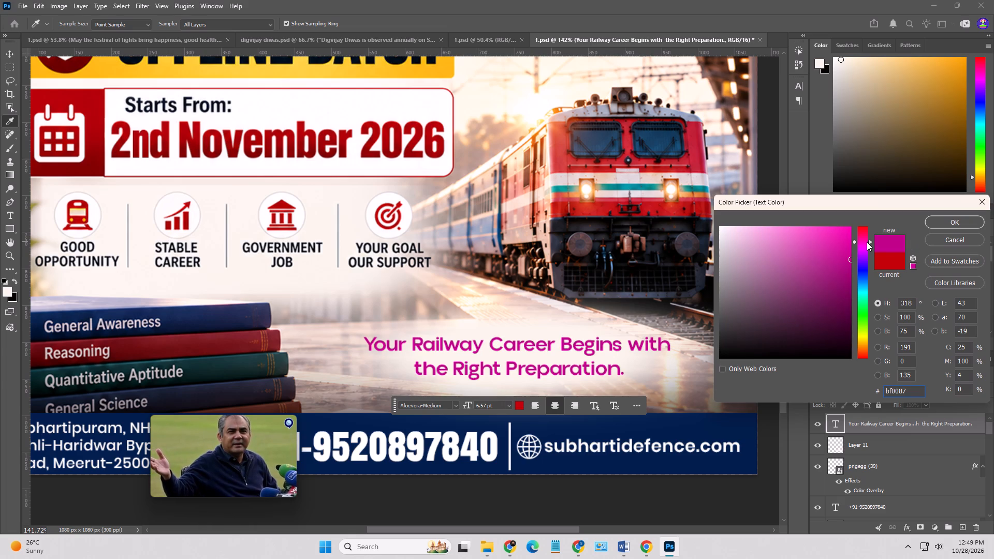
left_click(863, 240)
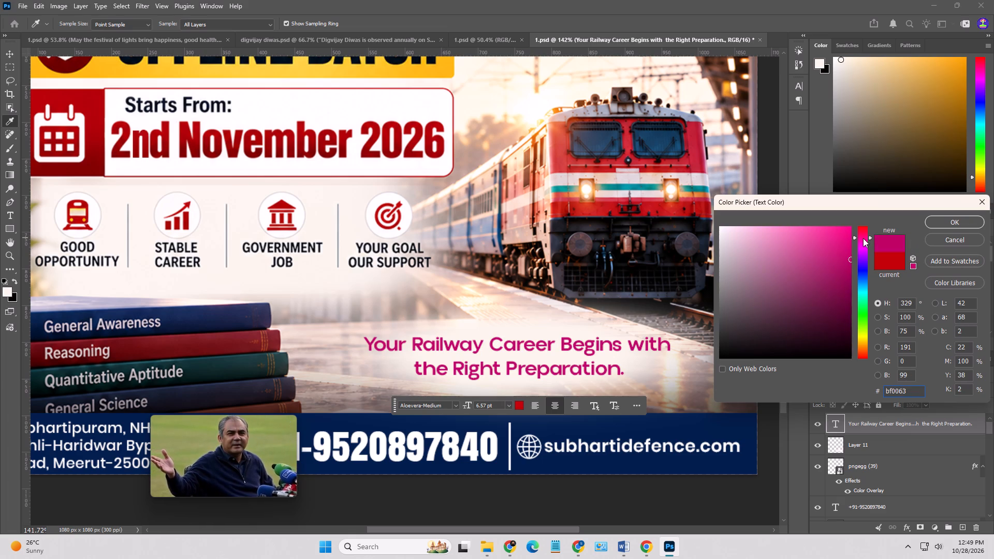
left_click(863, 238)
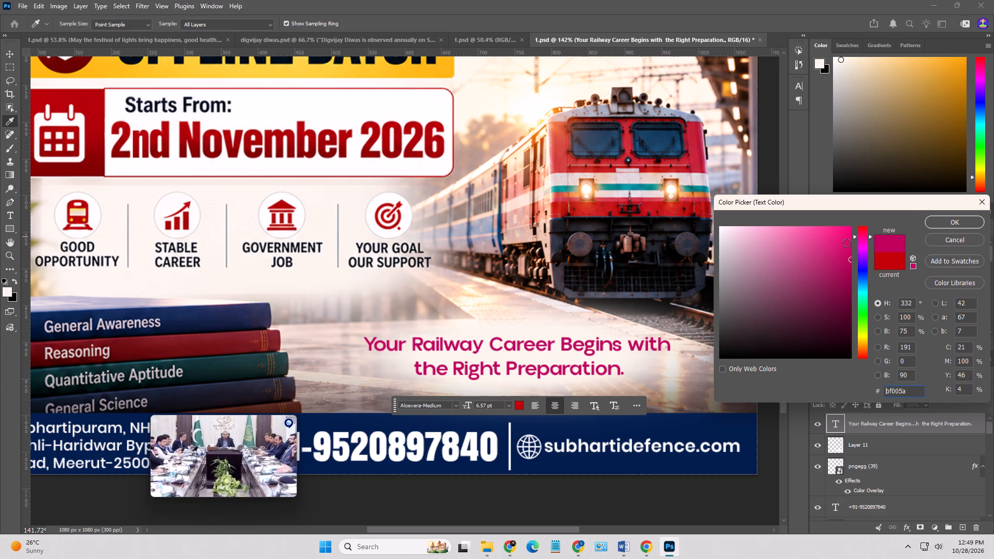
left_click_drag(846, 242, 851, 239)
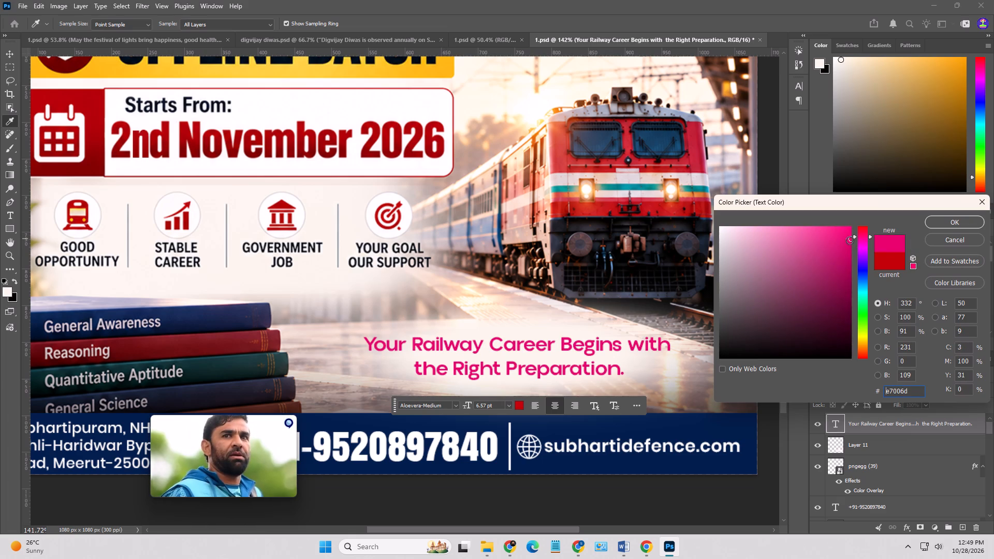
left_click_drag(850, 240, 852, 245)
left_click(862, 236)
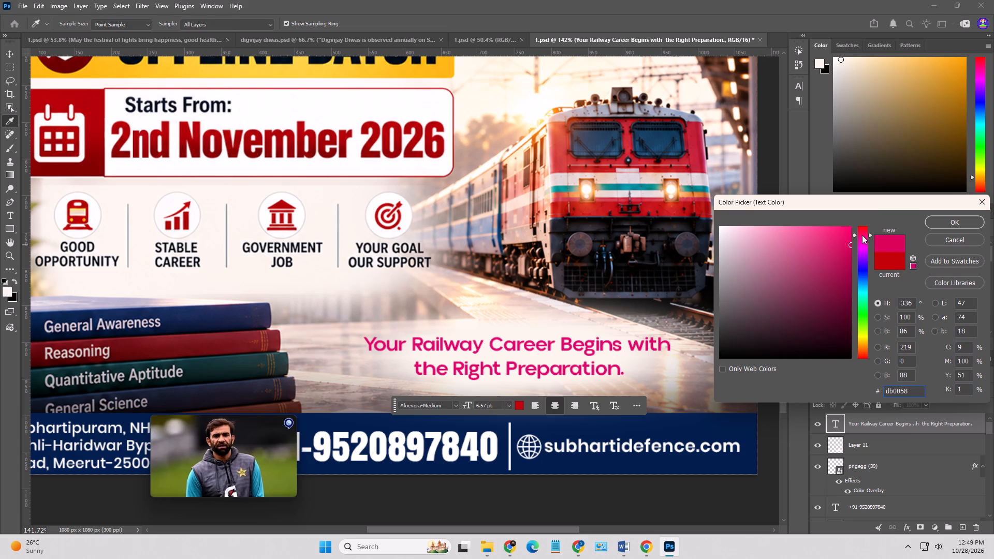
left_click(862, 235)
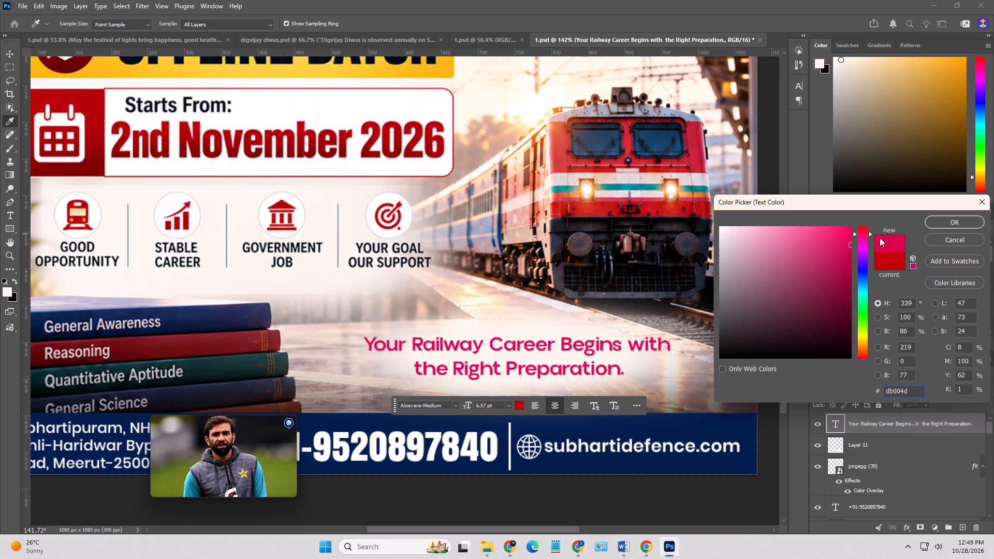
left_click(864, 233)
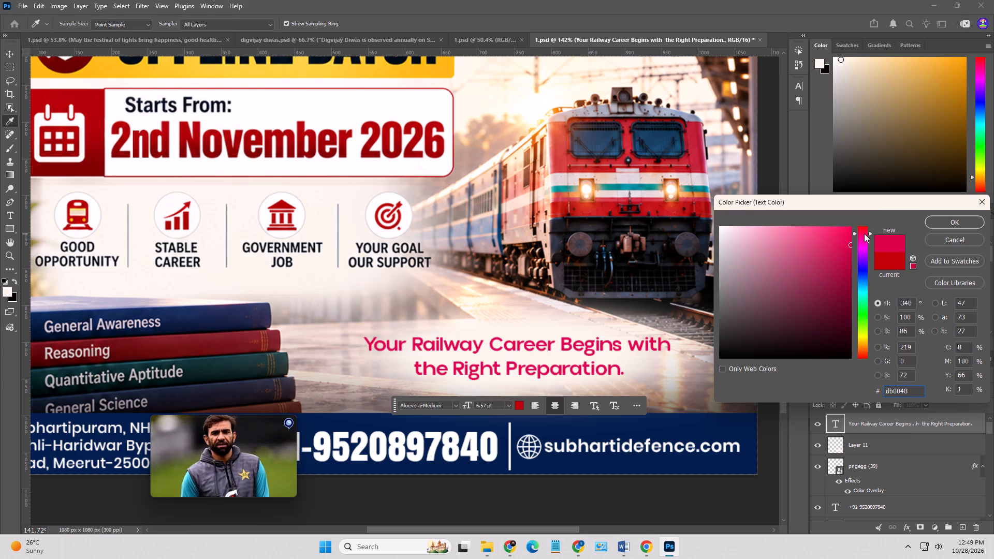
left_click(864, 233)
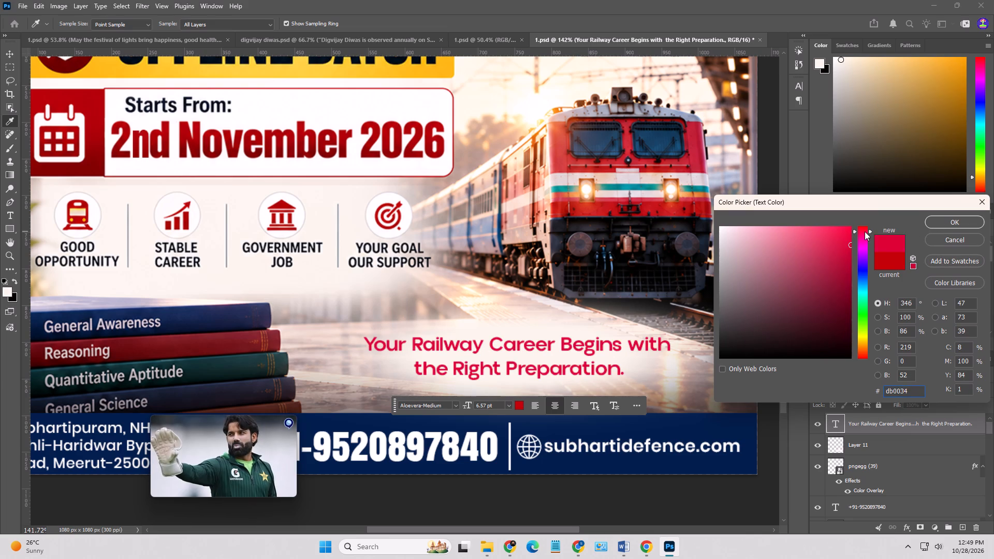
left_click(959, 221)
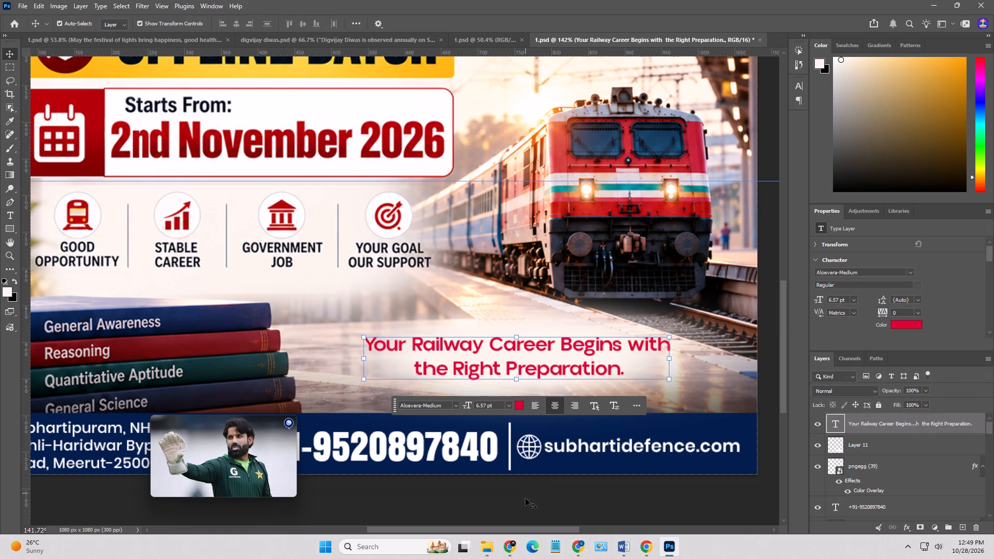
Enclose the two-line tagline in double quotation marks, before "Your" and after "Preparation.".
double_click(615, 370)
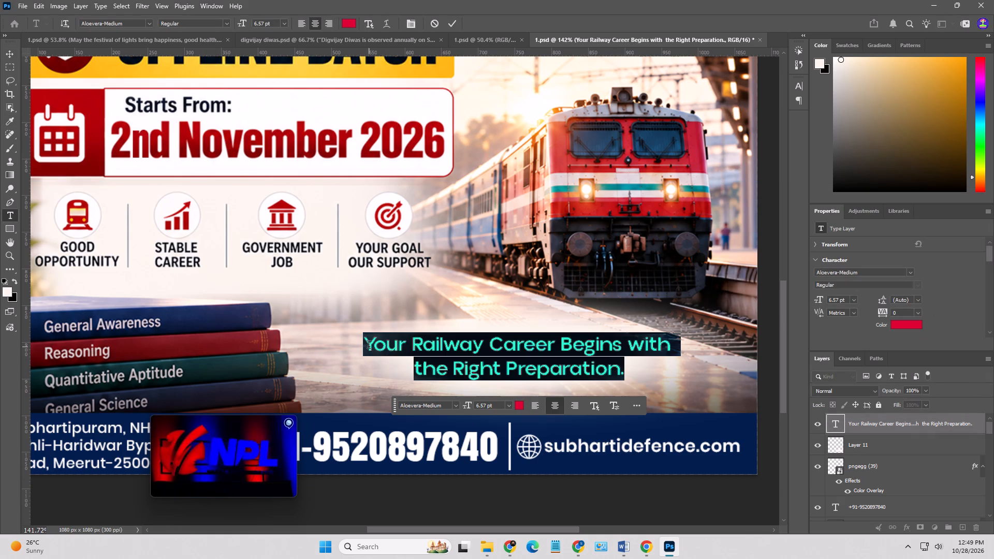
left_click(369, 346)
left_click(368, 342)
key("Return")
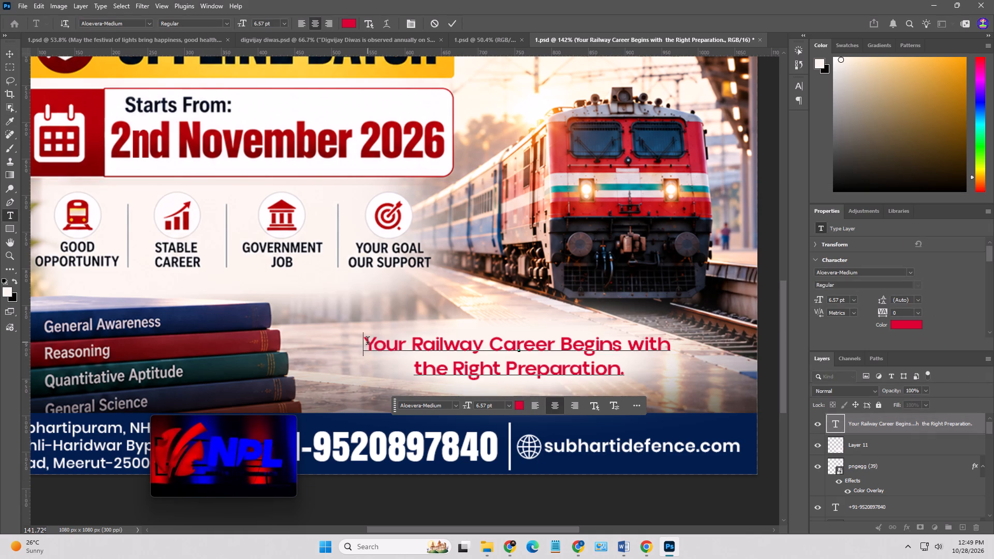
key("apostrophe")
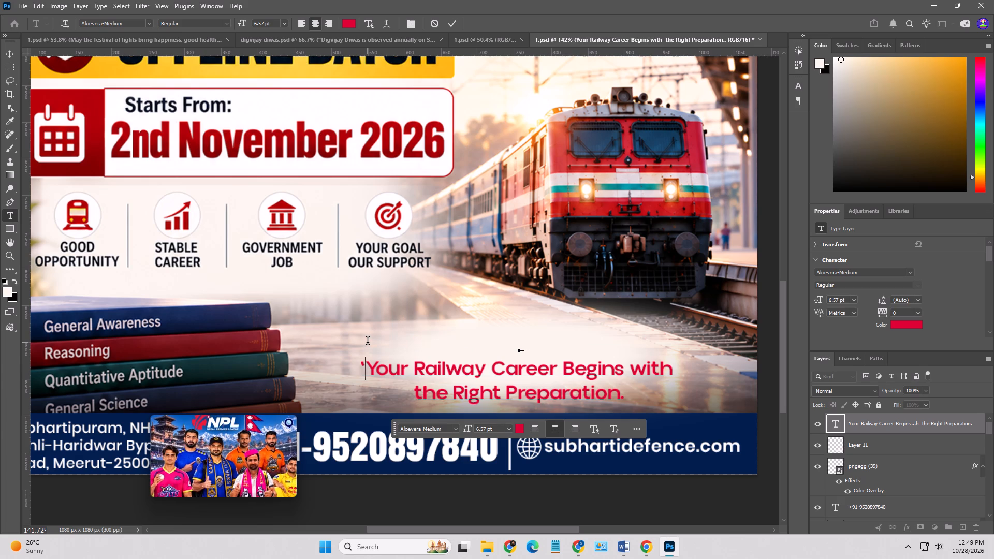
key("BackSpace")
key("Return")
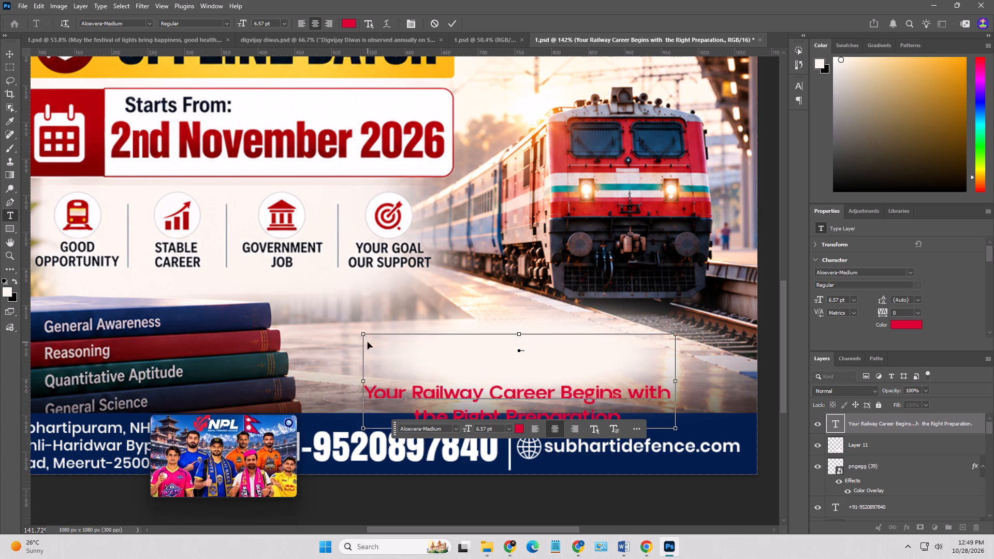
key("ctrl+z")
key("shift+quotedbl")
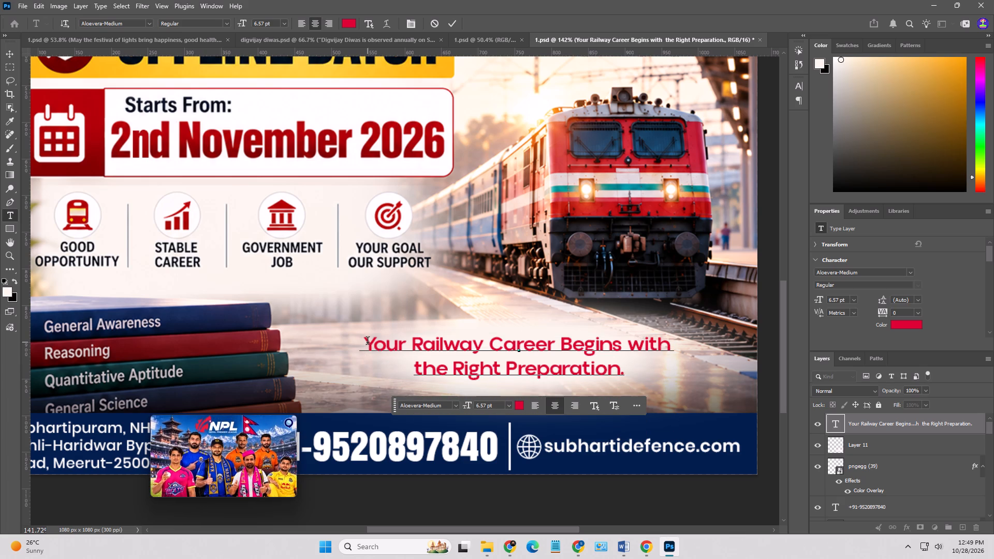
left_click(624, 375)
key("shift+quotedbl")
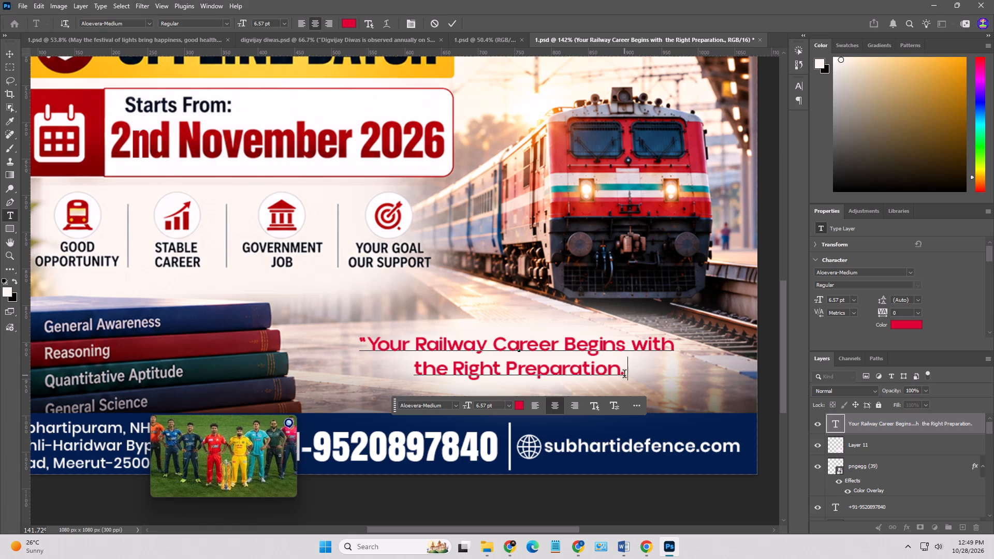
Set the tagline's opening quotation mark in Poppins SemiBold.
left_click_drag(368, 337, 362, 336)
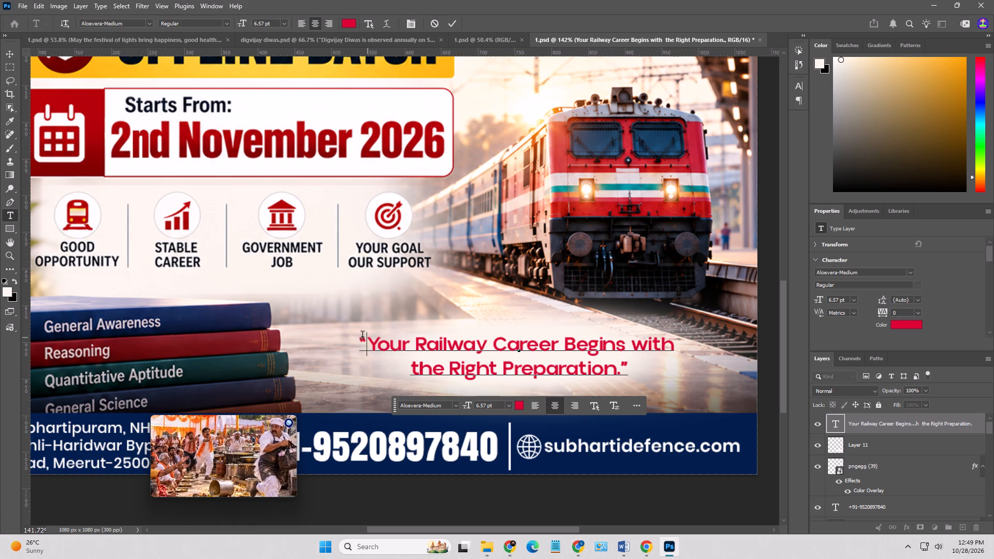
left_click_drag(362, 336, 358, 336)
left_click(895, 272)
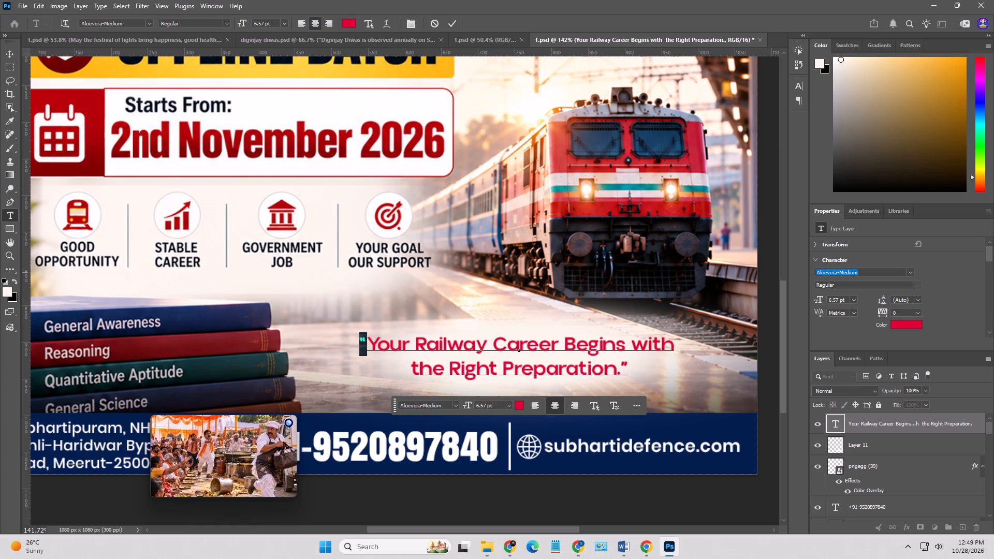
type("popp")
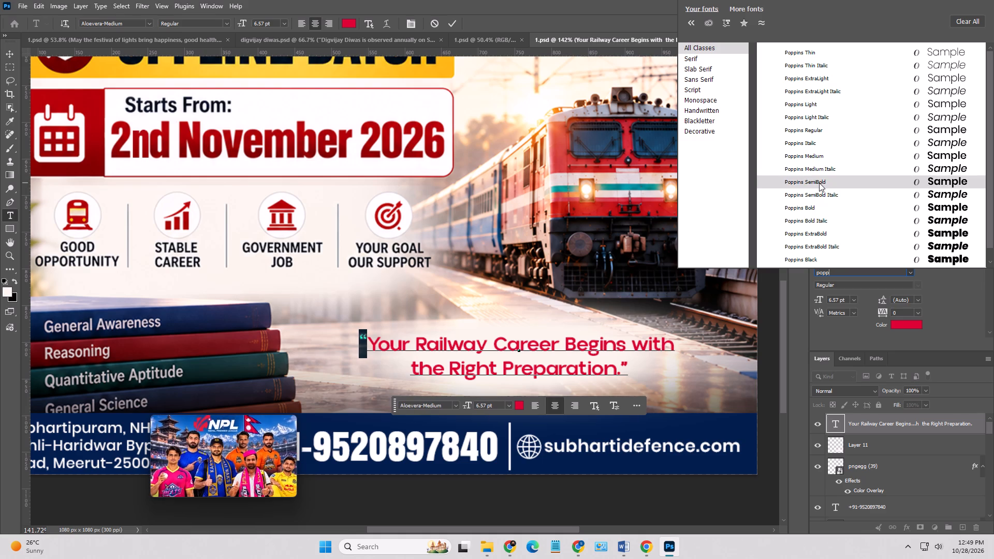
left_click(819, 183)
Set the tagline's closing quotation mark in Poppins Bold.
left_click_drag(622, 365, 637, 366)
left_click(910, 271)
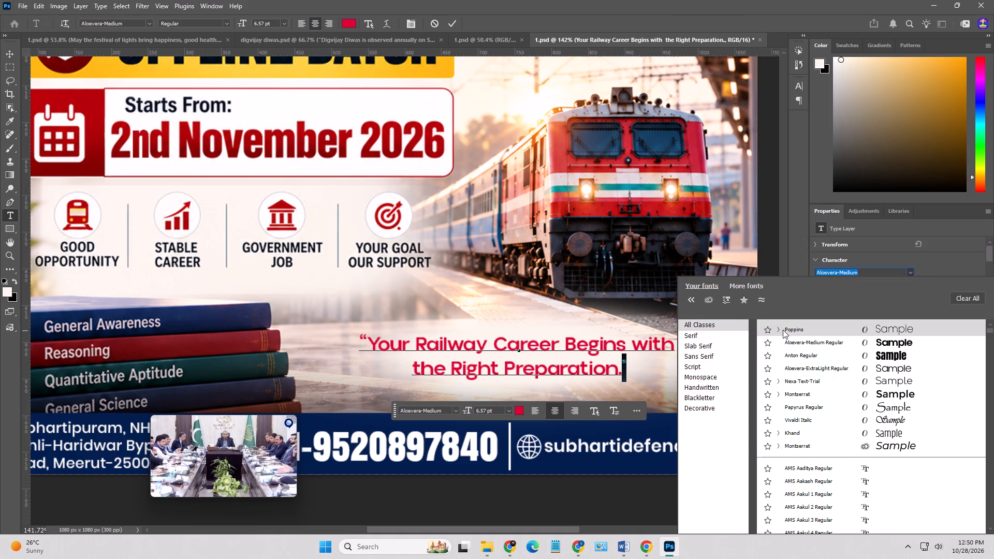
left_click(783, 330)
left_click(919, 283)
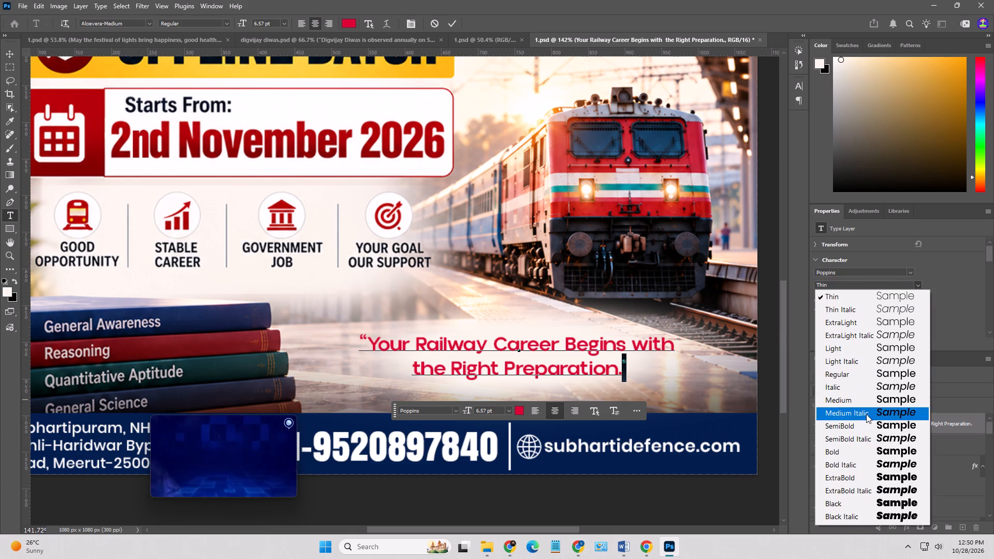
left_click(847, 449)
left_click(708, 492)
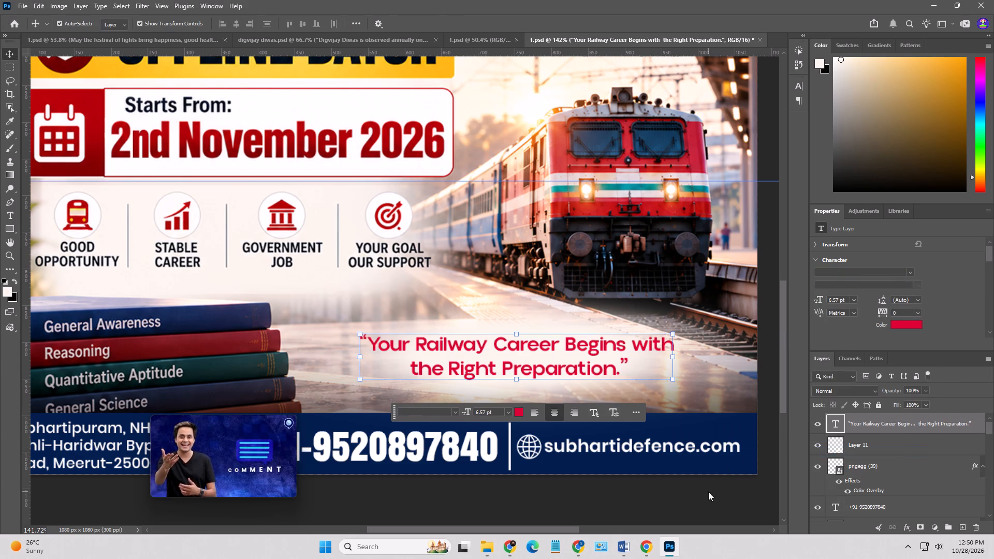
left_click(678, 486)
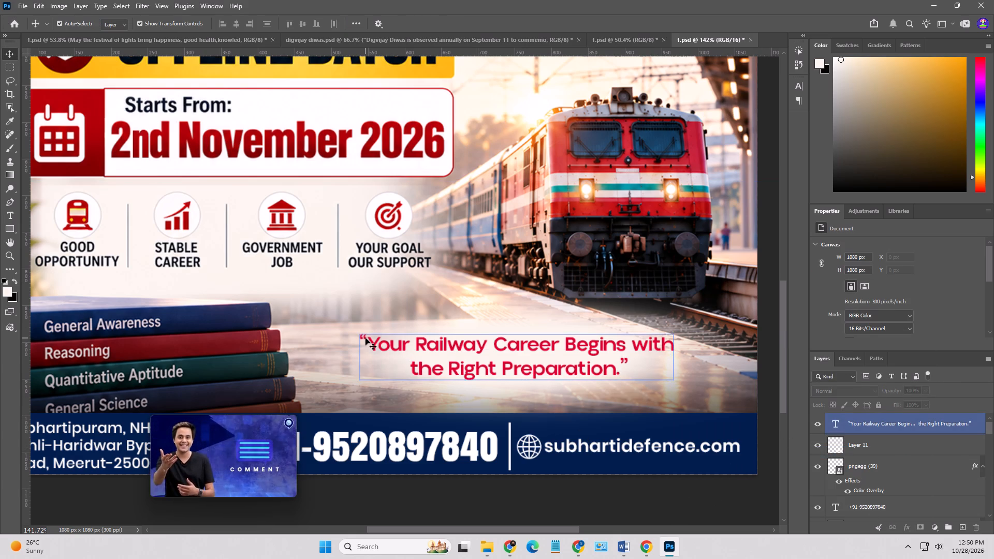
Change the weight of the tagline's opening quotation mark to Bold.
double_click(366, 338)
left_click_drag(367, 337, 358, 337)
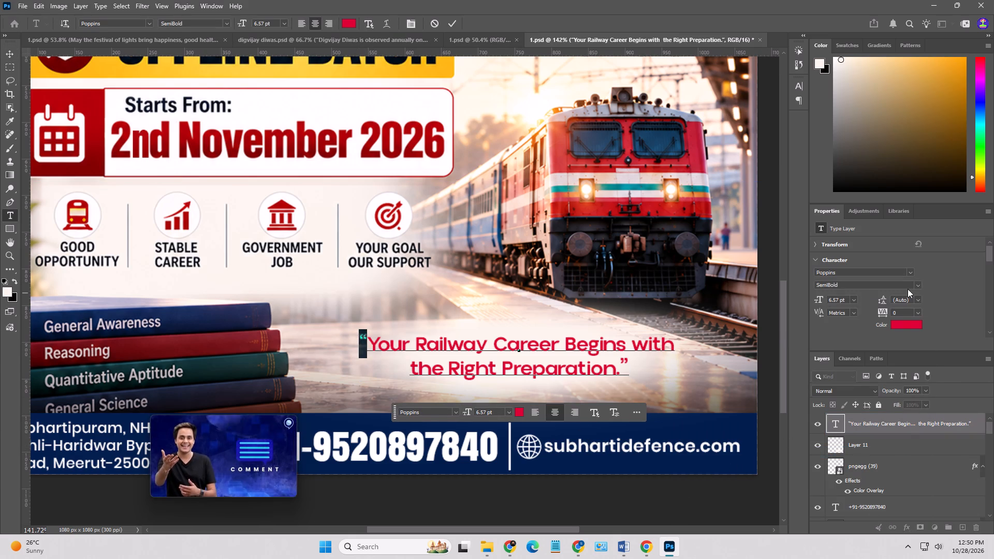
left_click(919, 284)
left_click(846, 450)
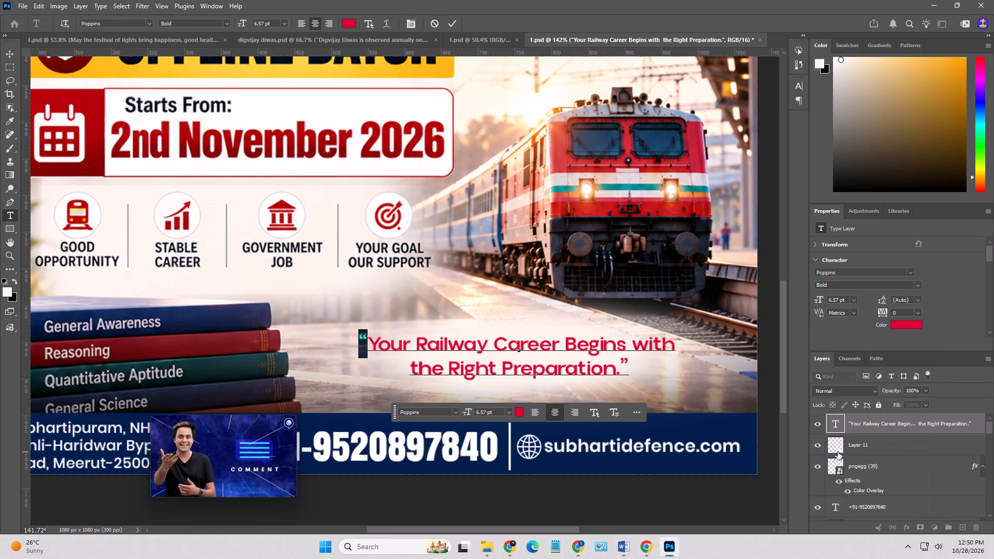
Insert a space between the opening quotation mark and "Your" in the tagline.
key("space")
key("ctrl+z")
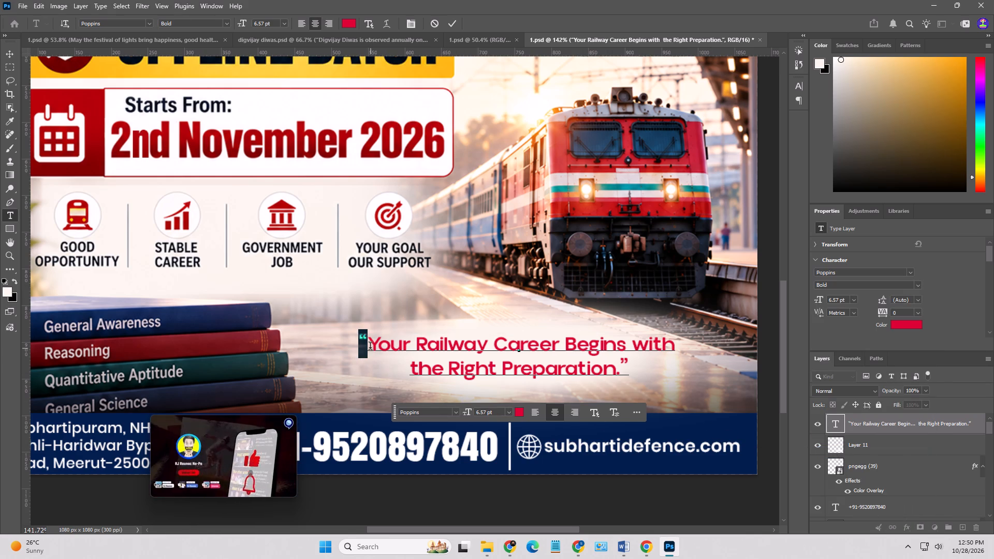
left_click(370, 346)
key("space")
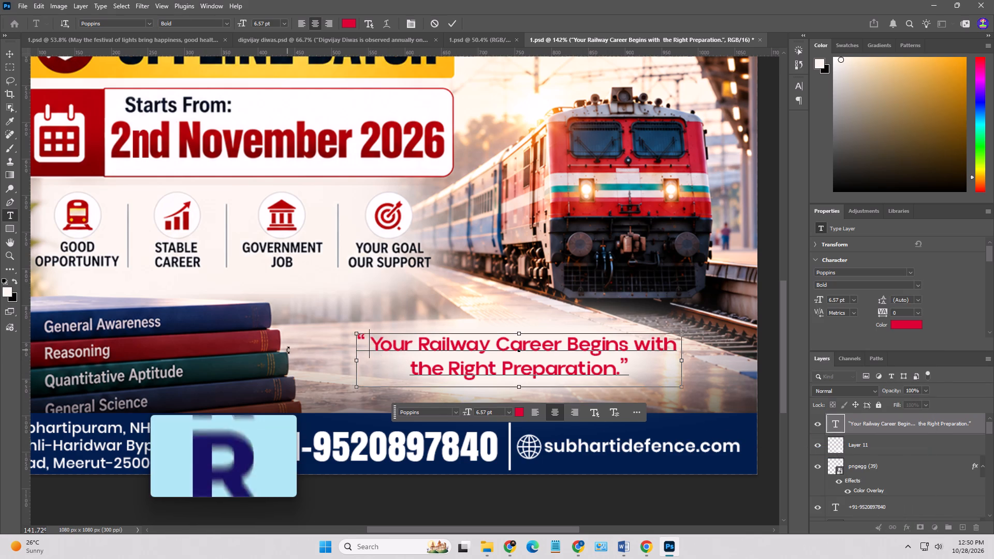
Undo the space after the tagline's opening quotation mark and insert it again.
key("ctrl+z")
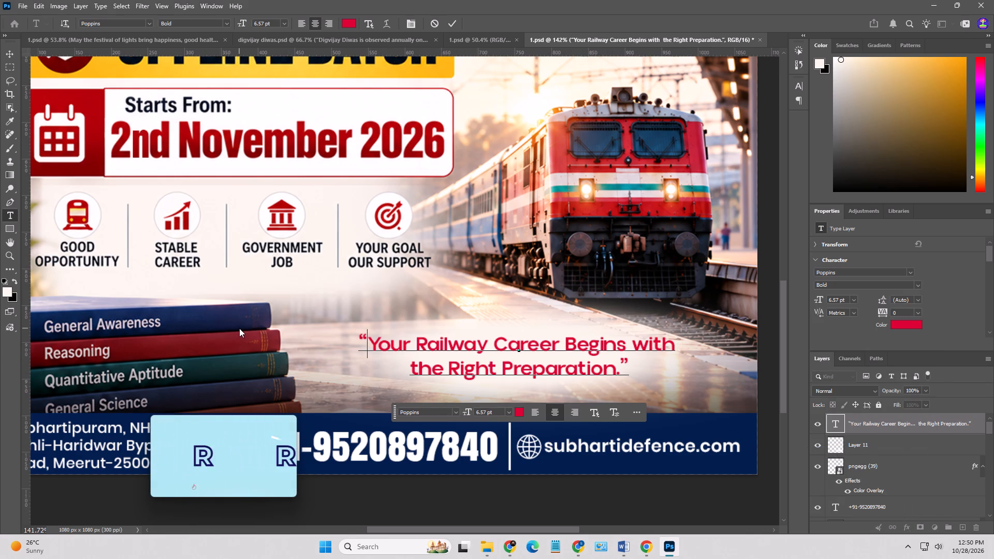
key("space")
Shift the tagline text block slightly to the right above the footer.
left_click(7, 54)
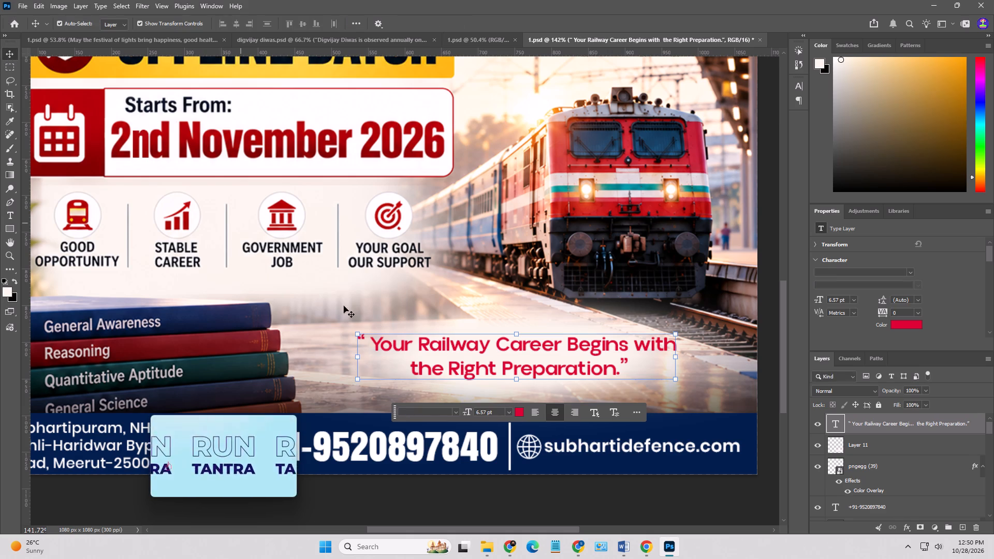
left_click_drag(458, 347, 463, 346)
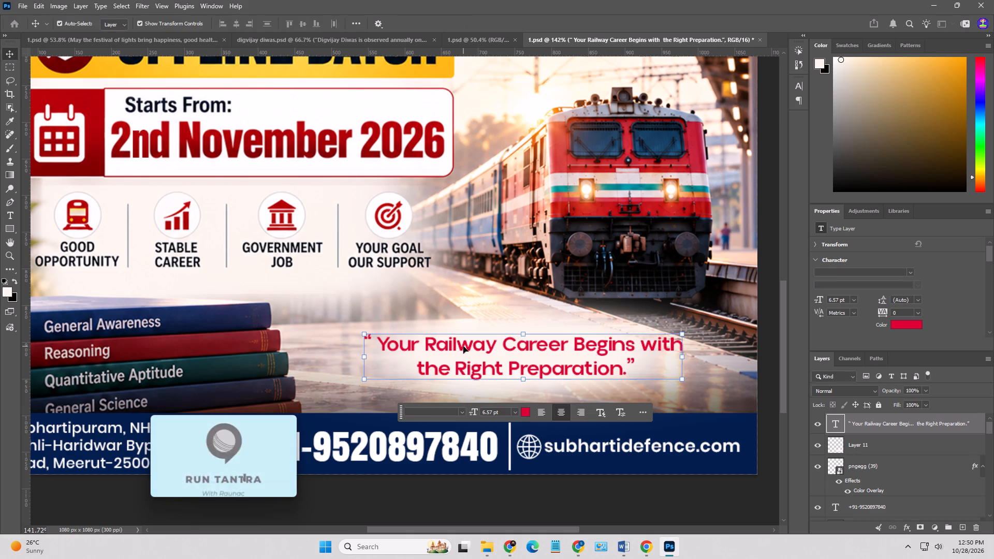
left_click(683, 507)
scroll(584, 401, "down", 4, "alt")
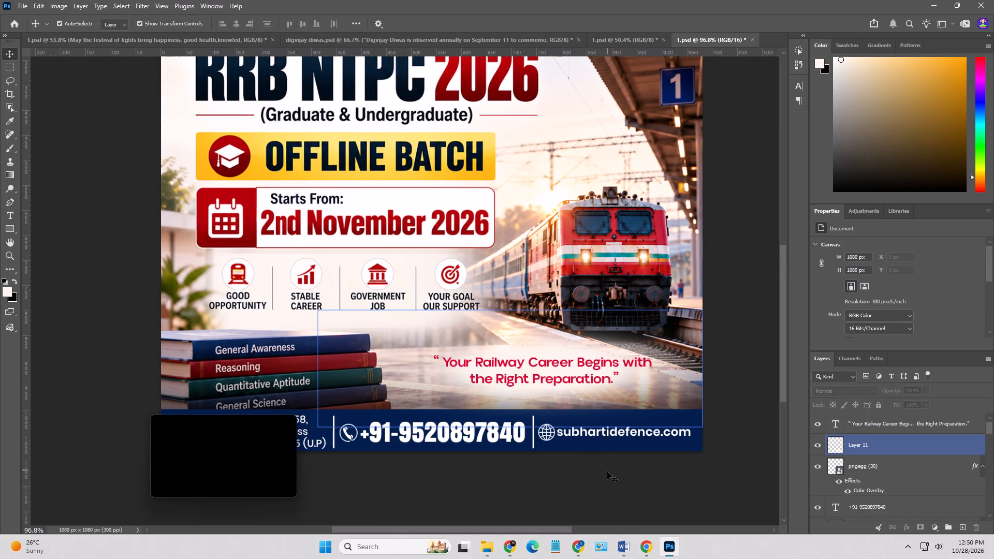
left_click(607, 472)
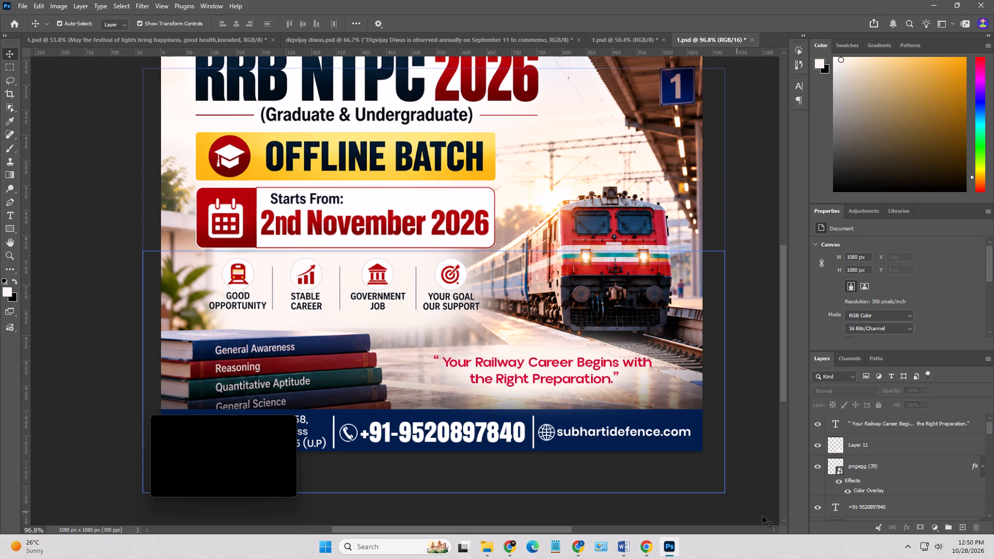
Stretch the black shadow layer upward and raise its bottom edge into the footer, making it 1160 px wide and 484 px high.
left_click(616, 404)
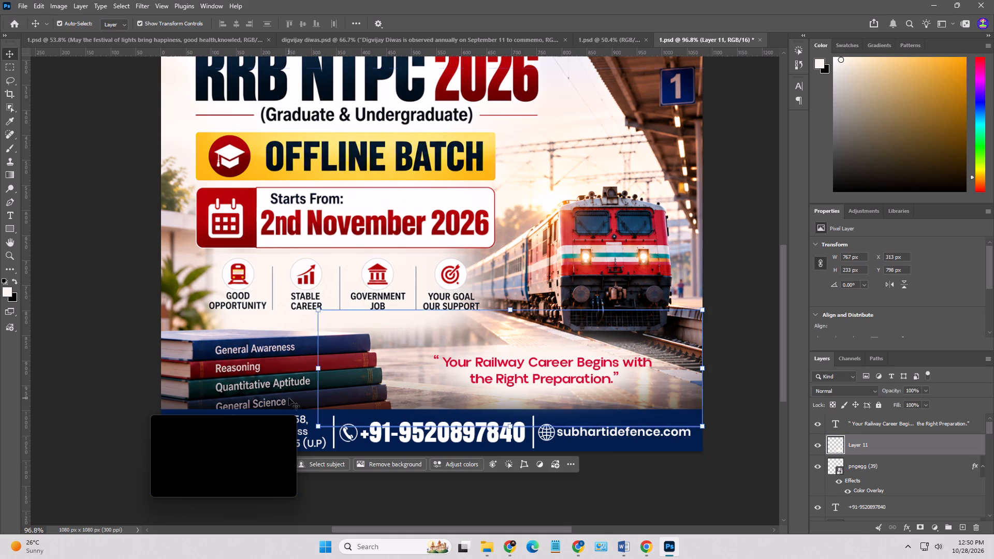
left_click(289, 398)
left_click(841, 509)
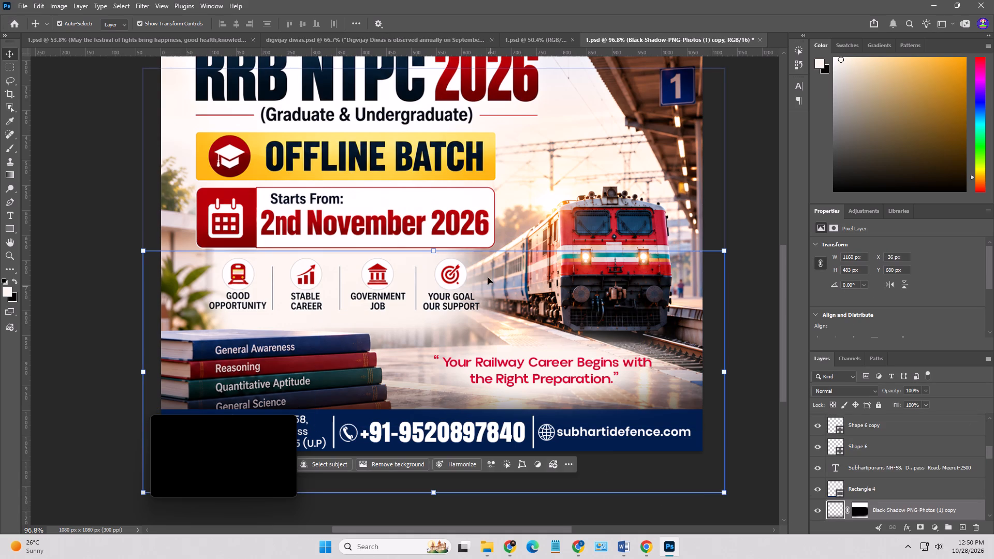
left_click_drag(431, 248, 437, 198, "shift")
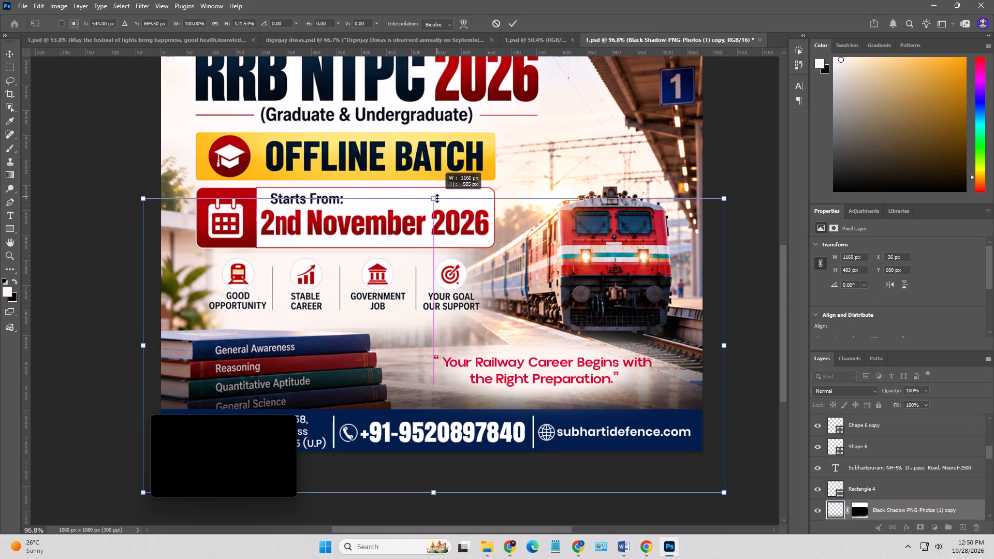
left_click_drag(437, 198, 434, 201, "shift")
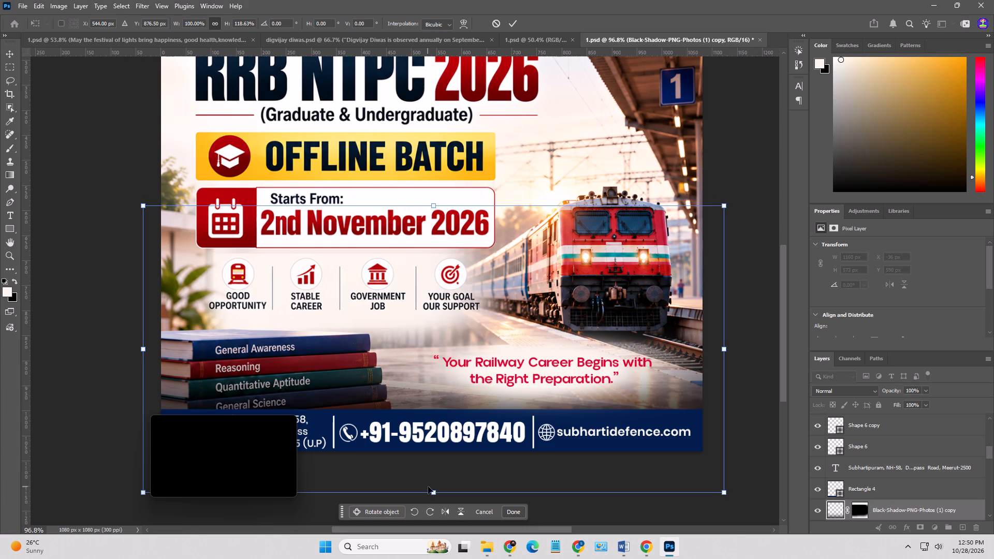
left_click_drag(433, 493, 432, 448, "shift")
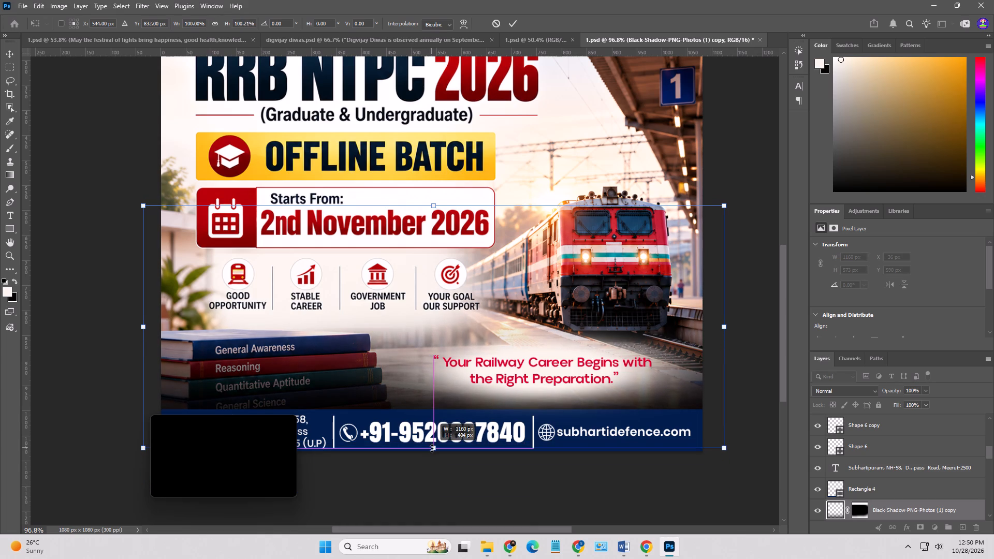
left_click_drag(432, 448, 432, 448, "shift")
left_click(703, 501)
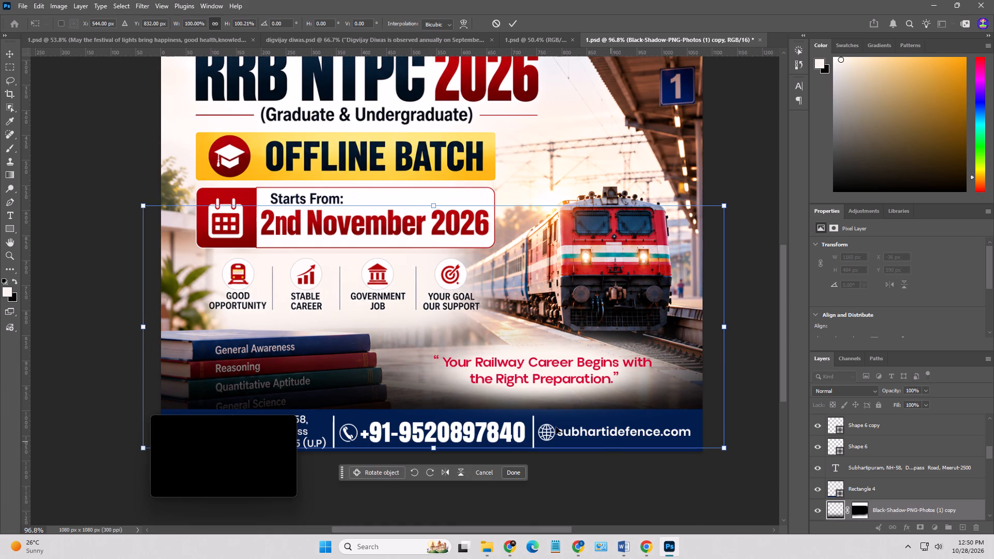
left_click(590, 518)
left_click(592, 473)
key("Return")
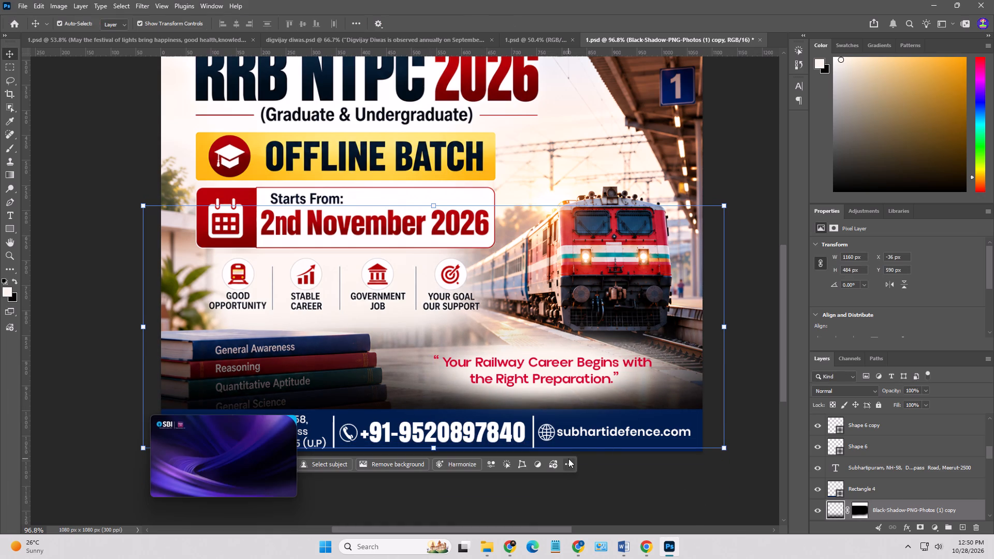
Hide Layer 11, which holds the white glow behind the tagline.
scroll(958, 469, "up", 18)
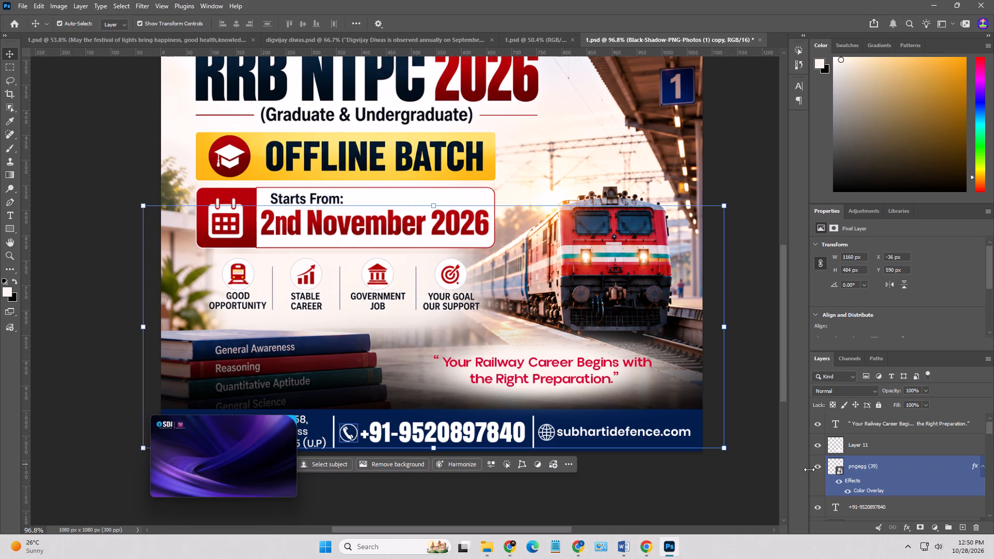
left_click(813, 445)
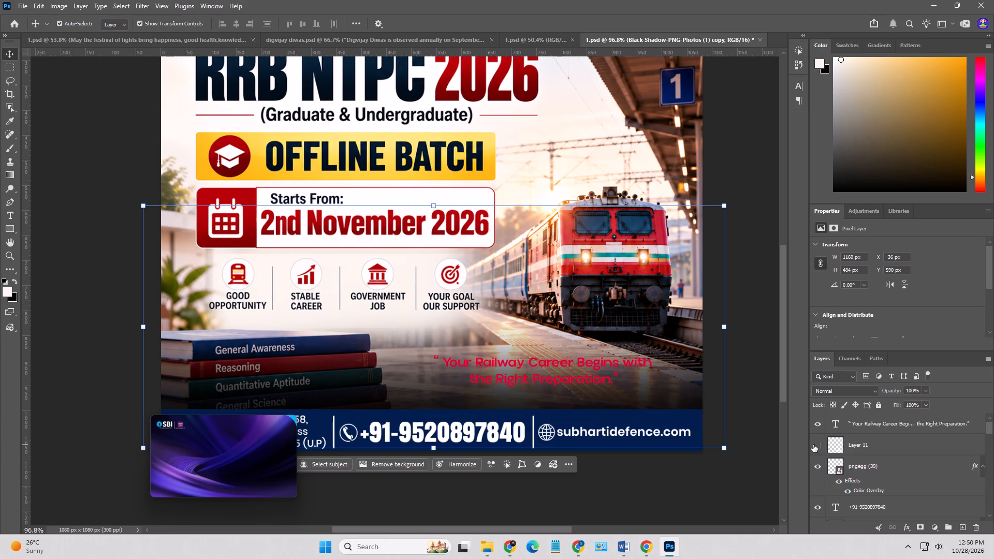
Change the tagline's text colour to white (ffffff).
left_click(549, 362)
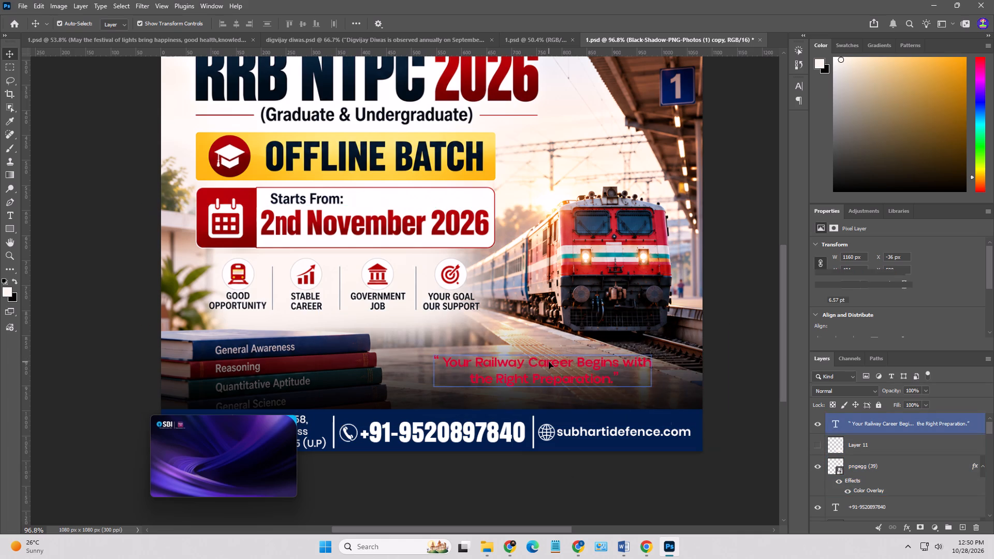
left_click(900, 321)
left_click_drag(766, 258, 691, 211)
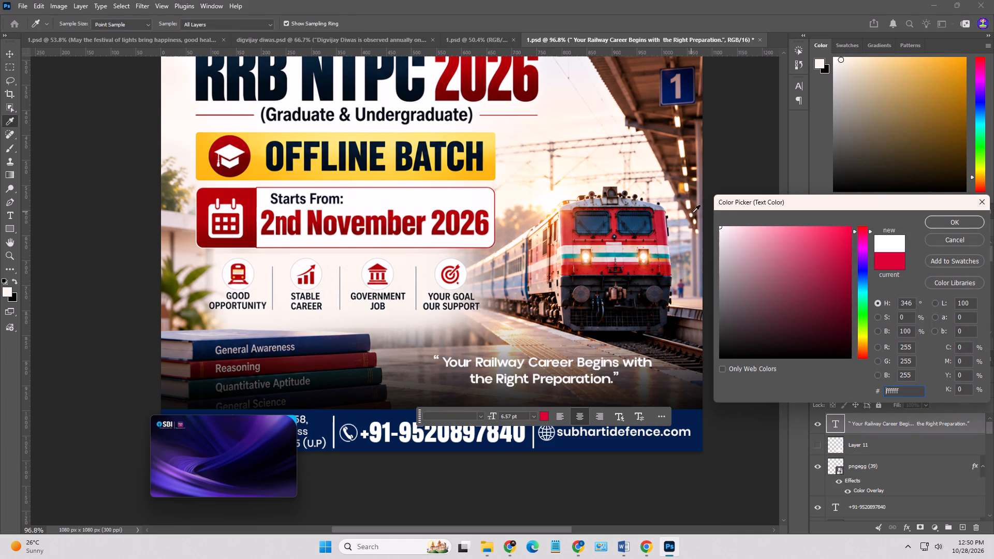
left_click(935, 219)
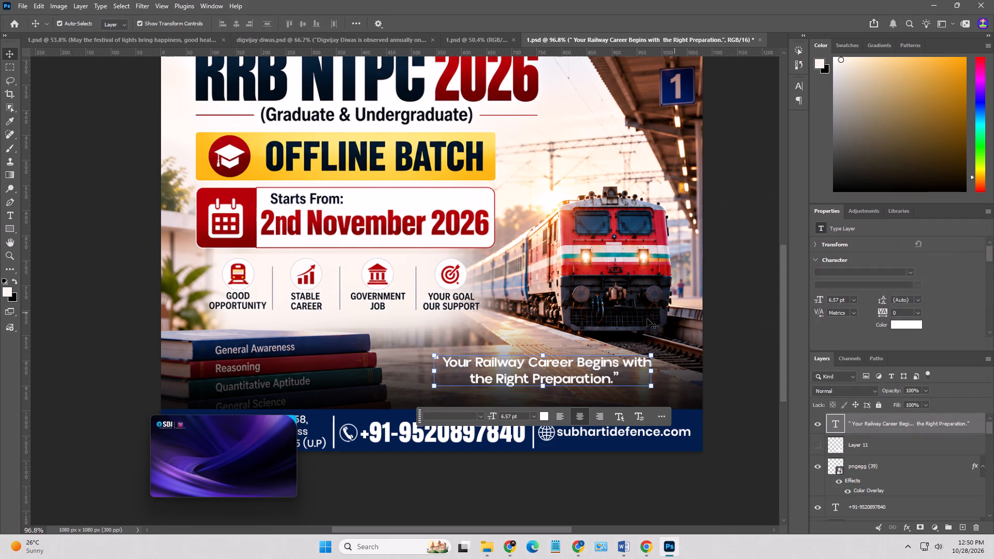
Move the tagline slightly down, closer to the footer.
left_click_drag(608, 364, 607, 372)
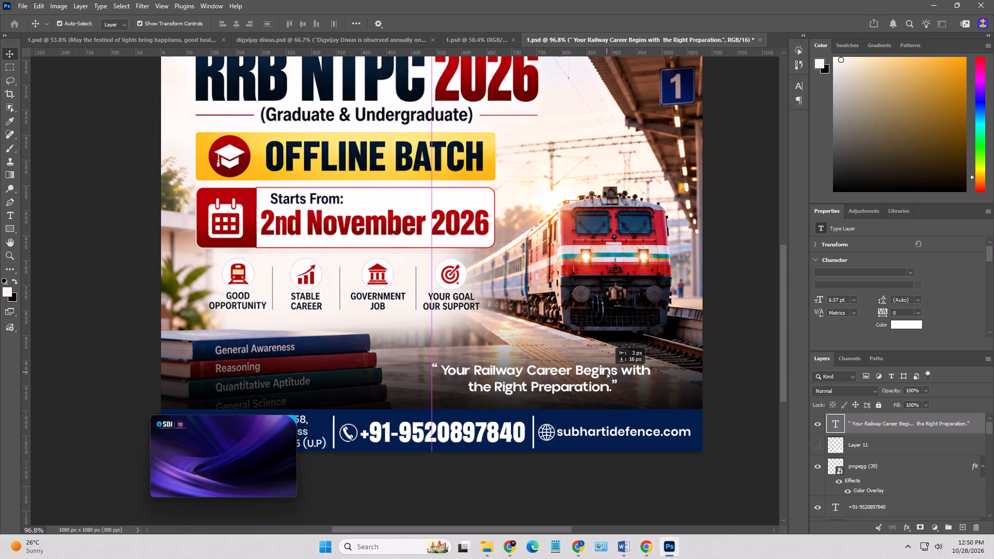
left_click_drag(607, 372, 607, 370)
left_click(738, 399)
scroll(598, 351, "down", 3, "alt")
left_click(723, 399)
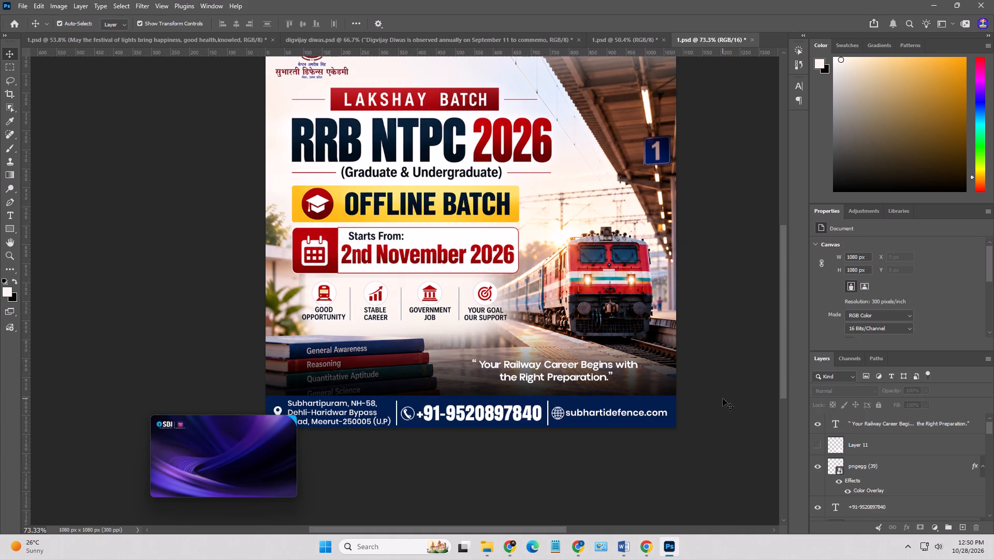
Choose the Brush with black as the foreground colour and add a new layer directly above the hidden Layer 11.
left_click(10, 147)
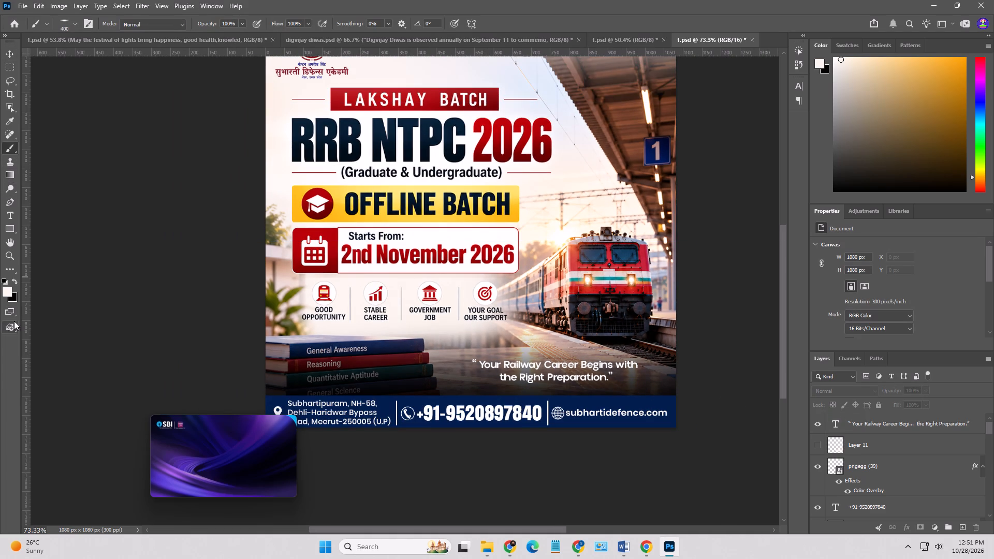
left_click(16, 279)
left_click(882, 451)
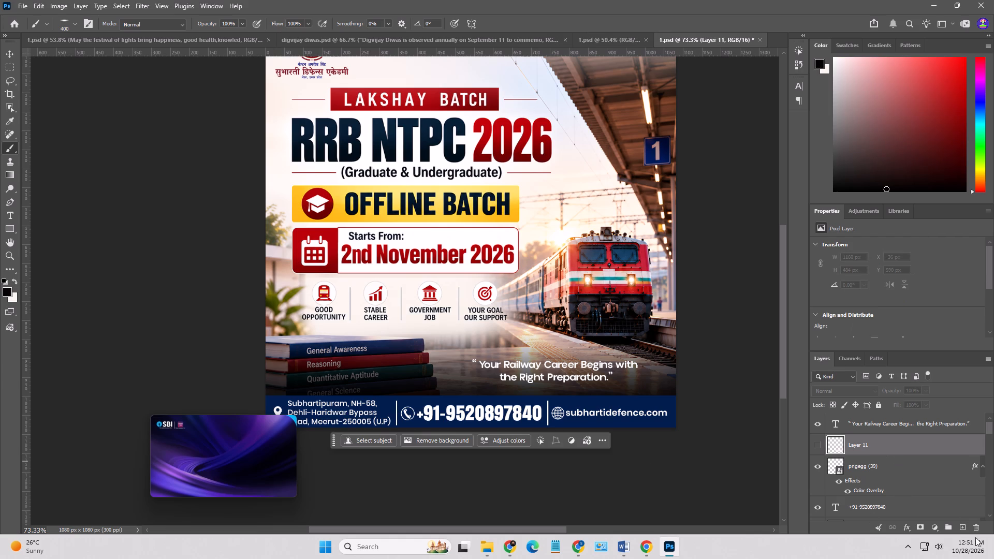
left_click(961, 526)
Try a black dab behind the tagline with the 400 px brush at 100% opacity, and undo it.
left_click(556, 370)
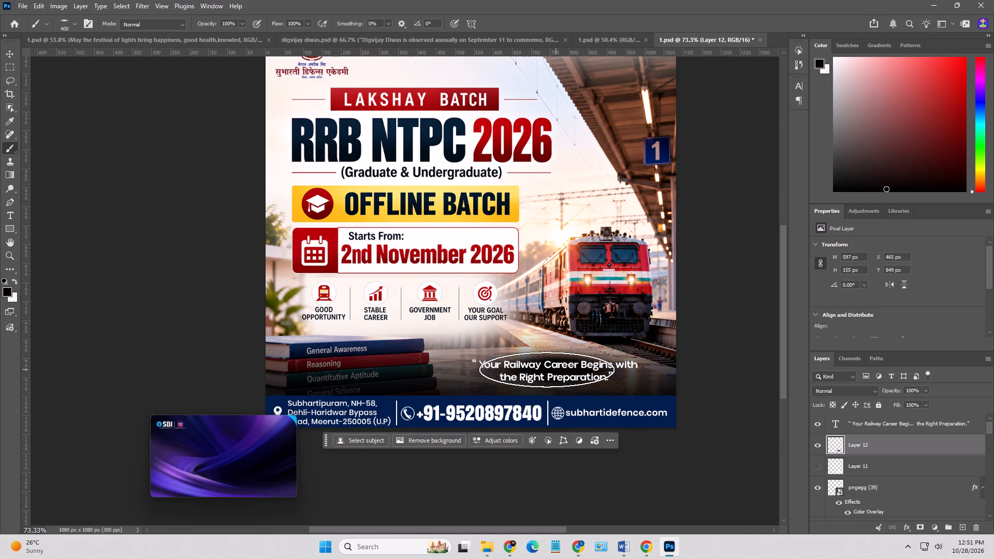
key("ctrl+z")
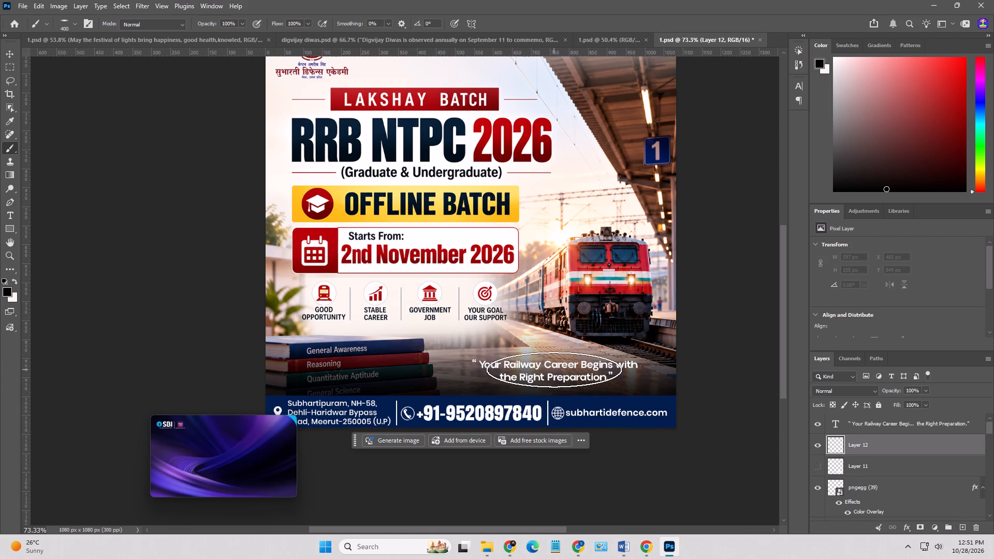
Paint several soft black dabs behind the tagline on the new layer with a 500 px brush at 26% opacity.
key("bracketright")
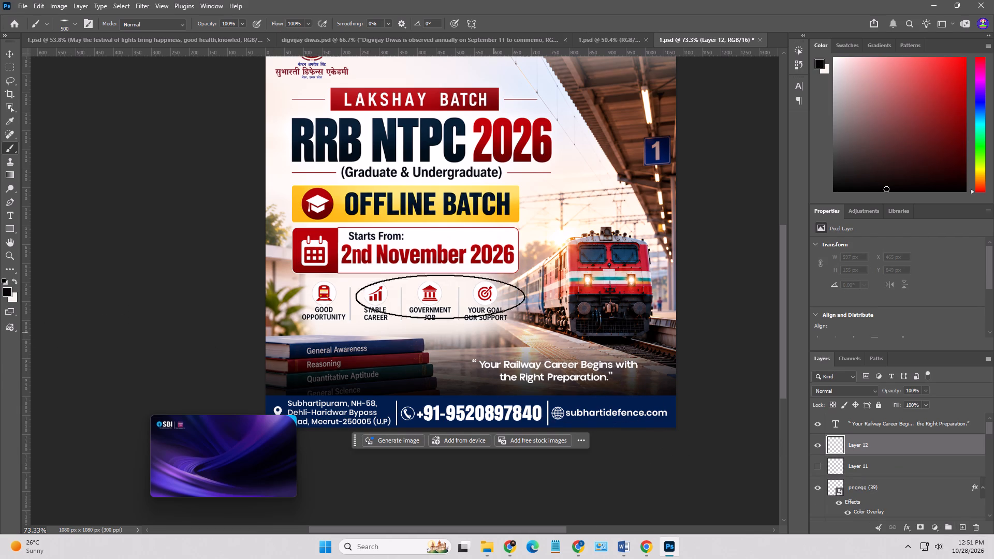
left_click(242, 24)
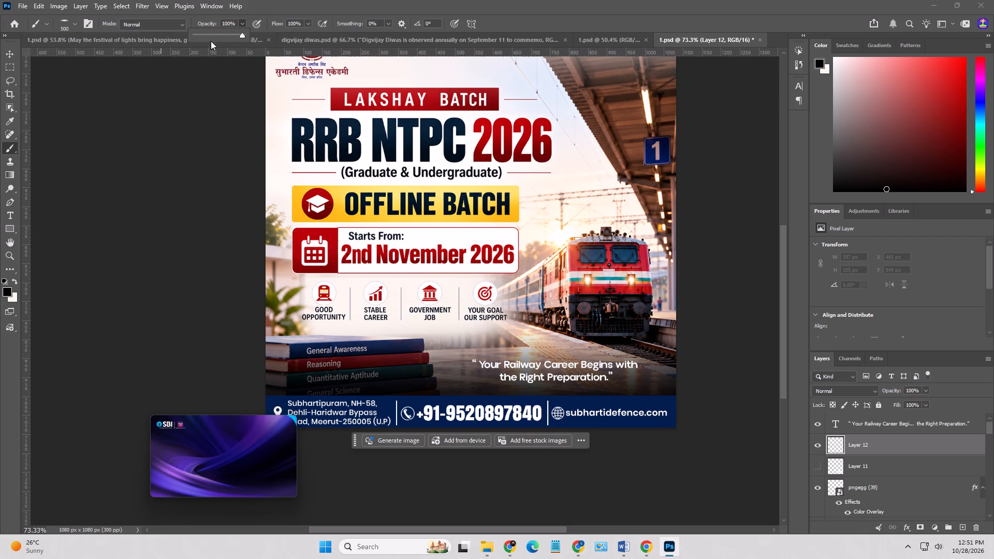
left_click(207, 34)
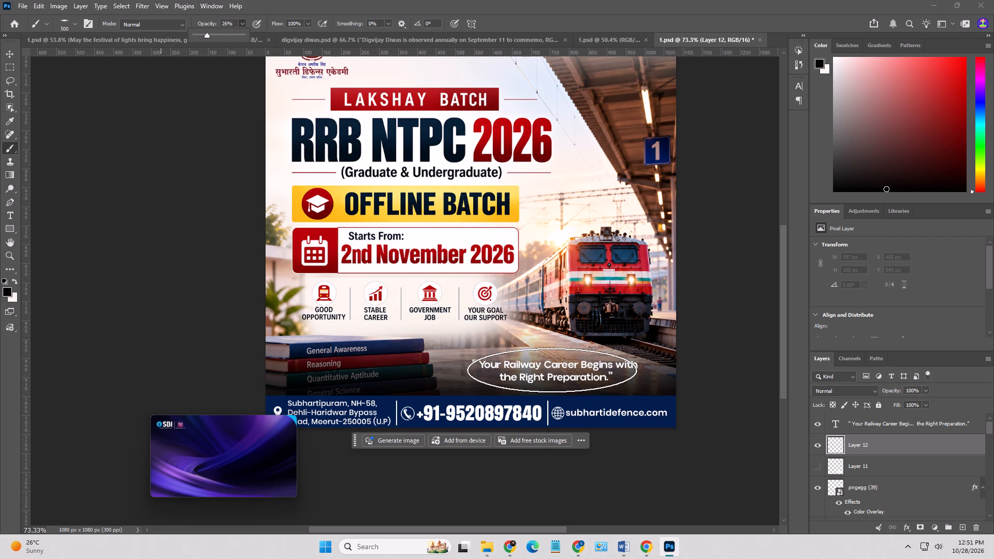
left_click(551, 370)
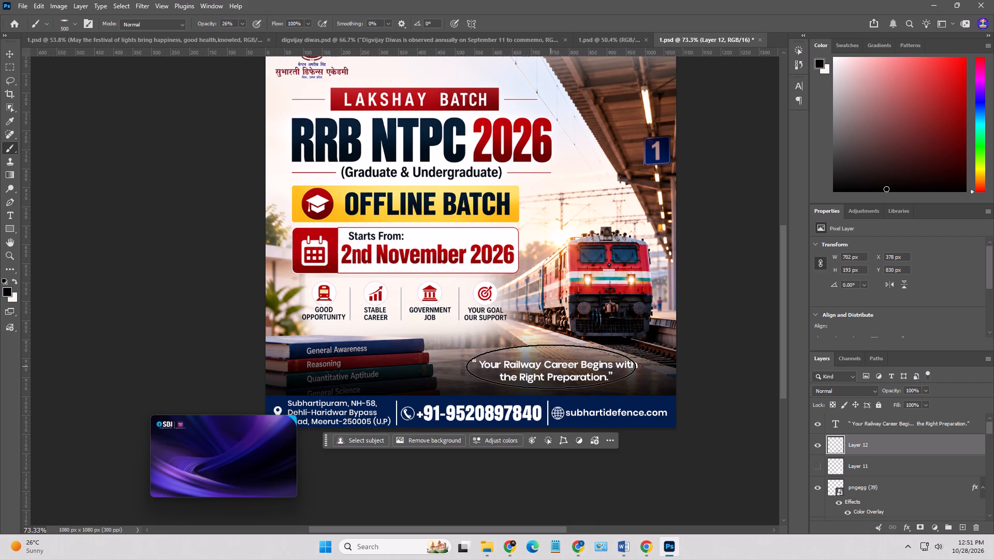
left_click(551, 366)
left_click(601, 366)
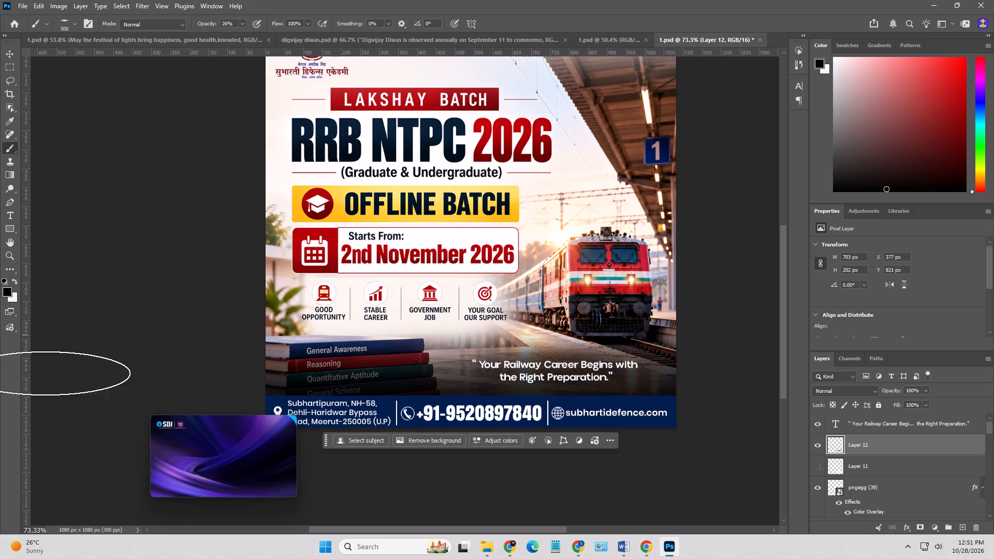
left_click(7, 54)
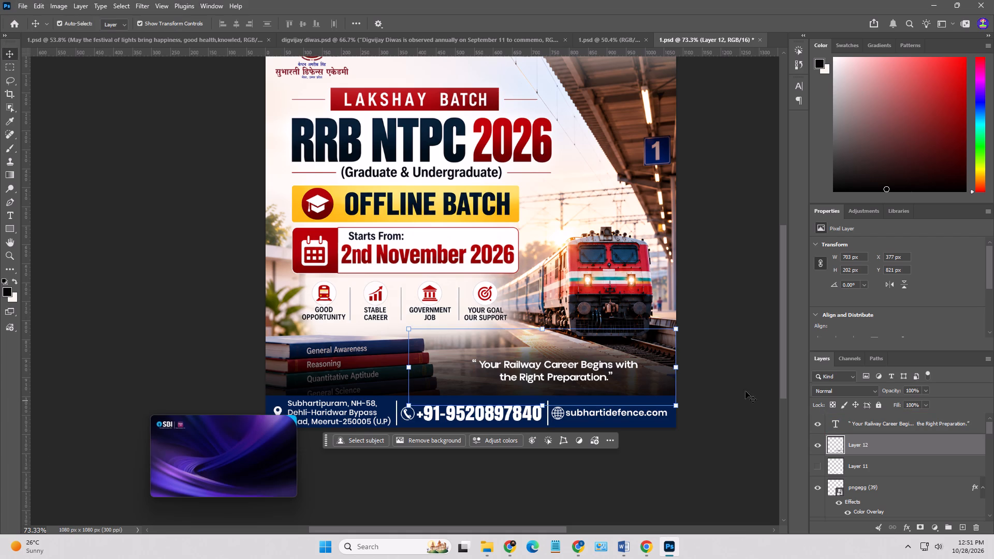
left_click(9, 148)
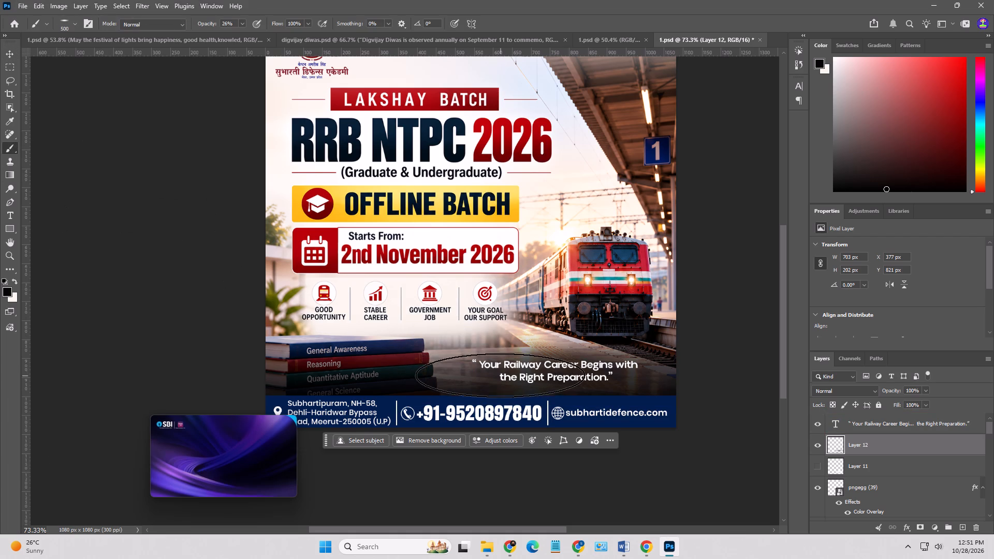
left_click(505, 371)
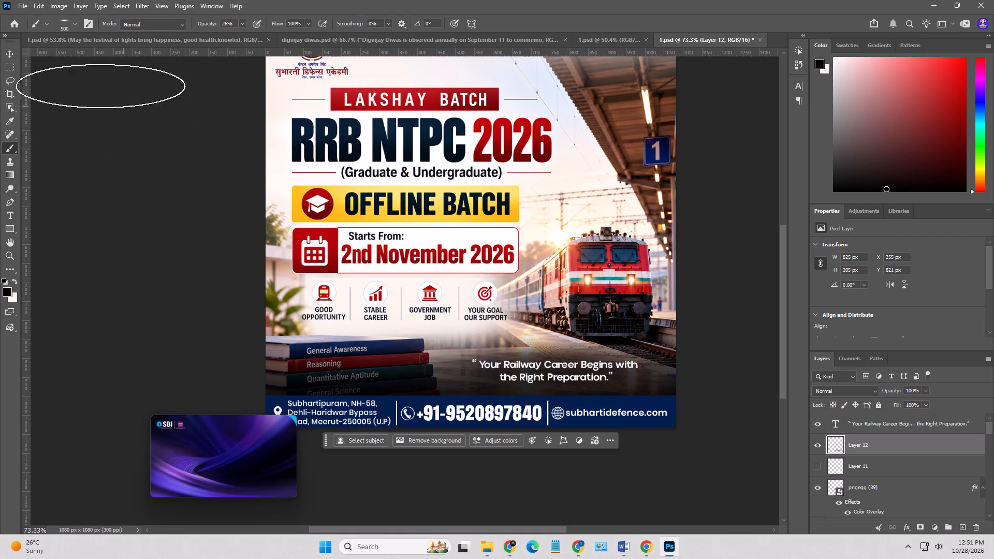
Recolour the words "Railway Career" and "Preparation" in the tagline to yellow #fecc36, sampled from the OFFLINE BATCH banner.
left_click(10, 50)
double_click(561, 378)
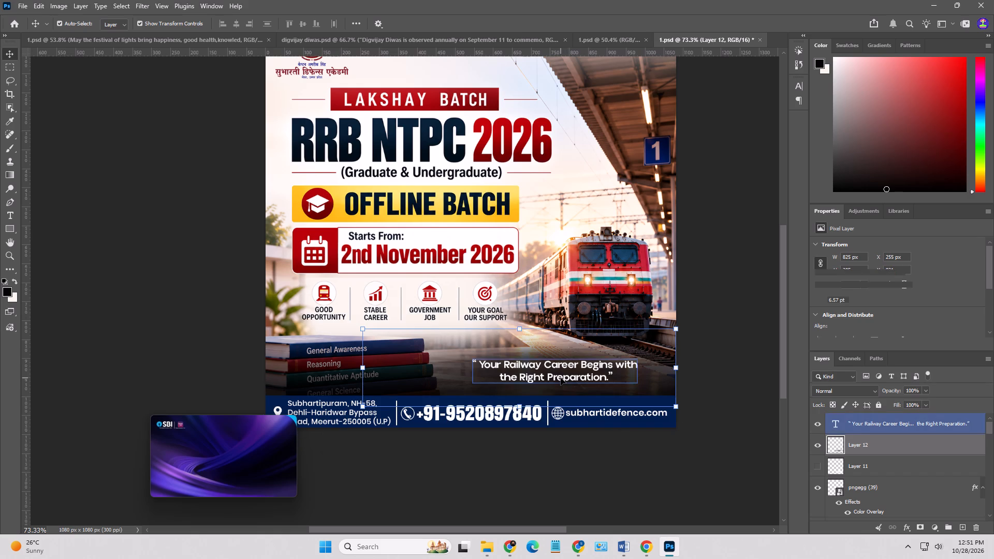
left_click_drag(505, 367, 578, 367)
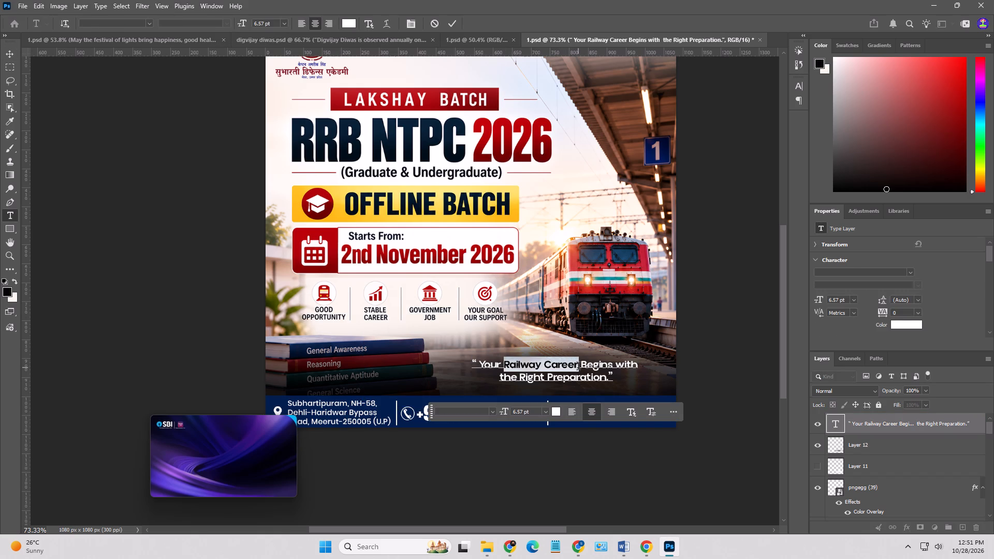
left_click(916, 327)
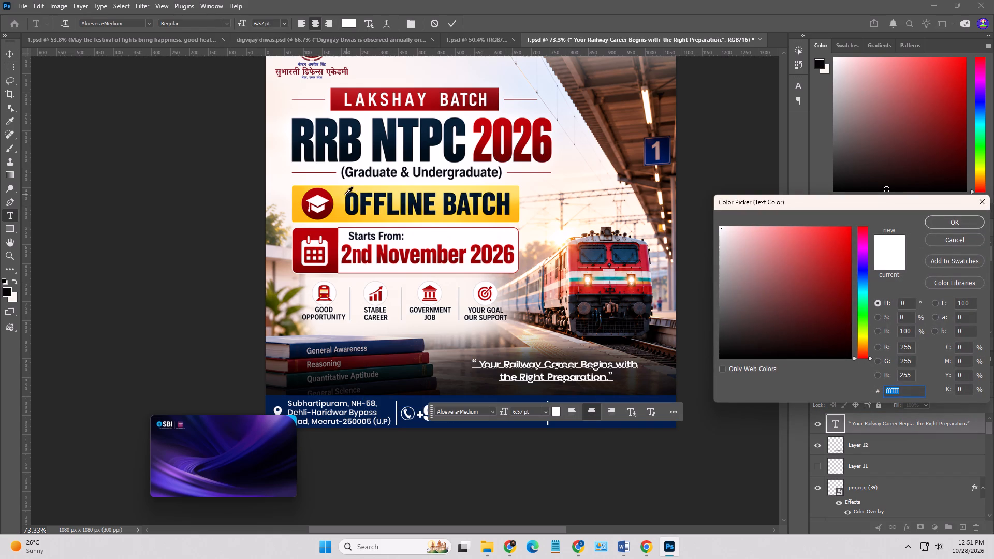
left_click(337, 202)
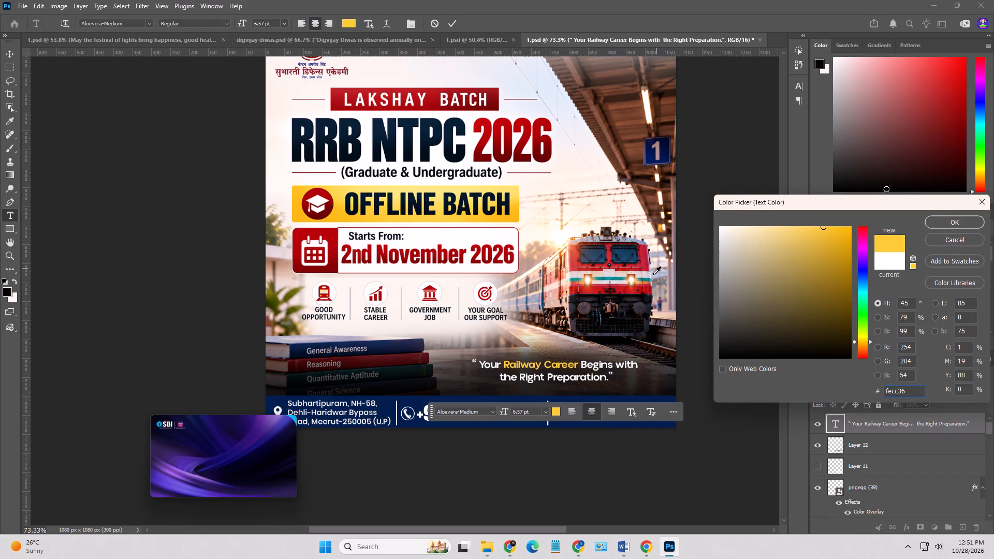
left_click(952, 222)
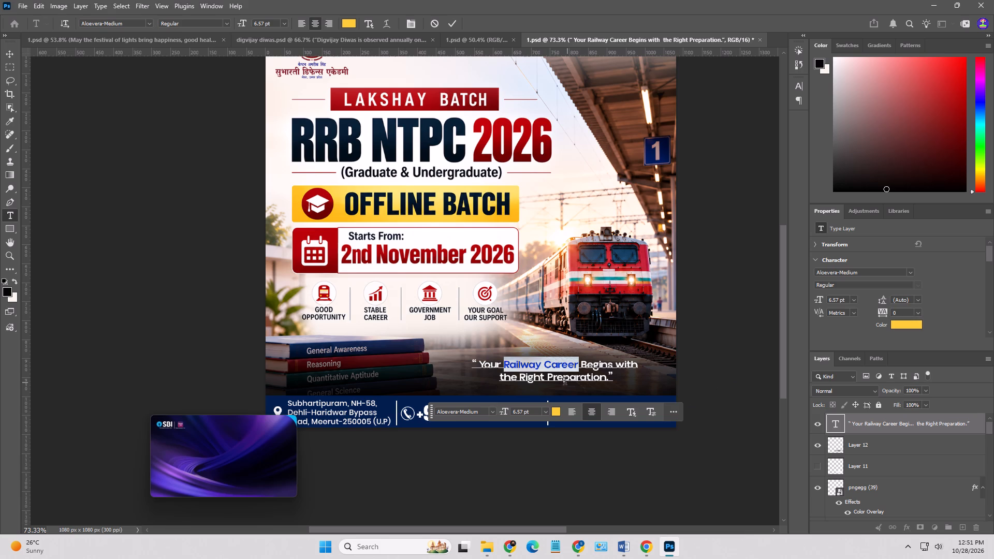
left_click_drag(547, 379, 606, 377)
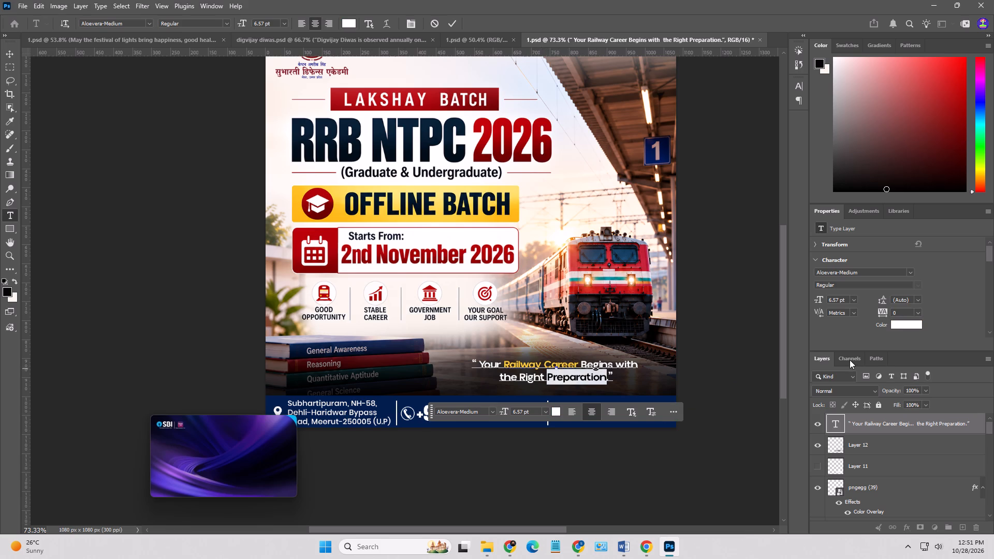
left_click(903, 324)
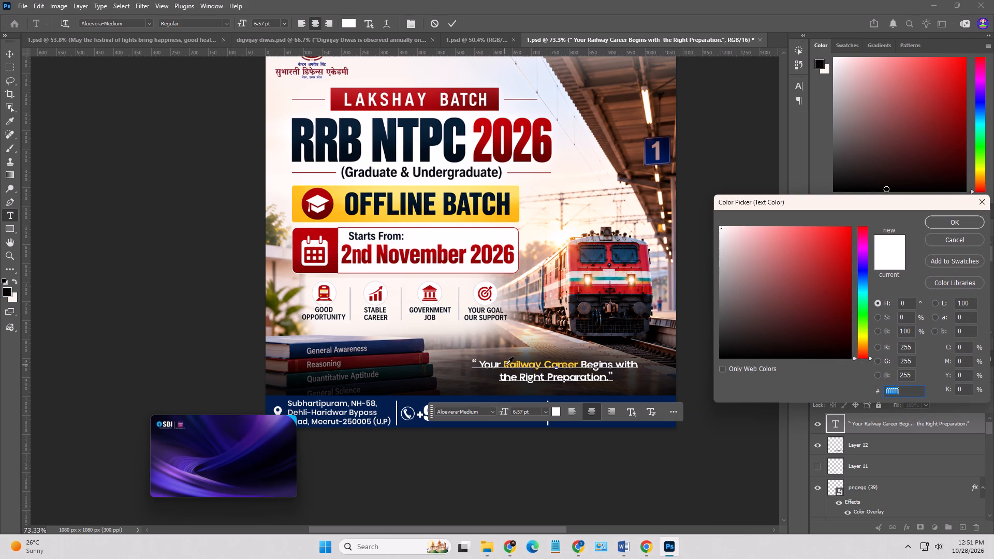
left_click(506, 365)
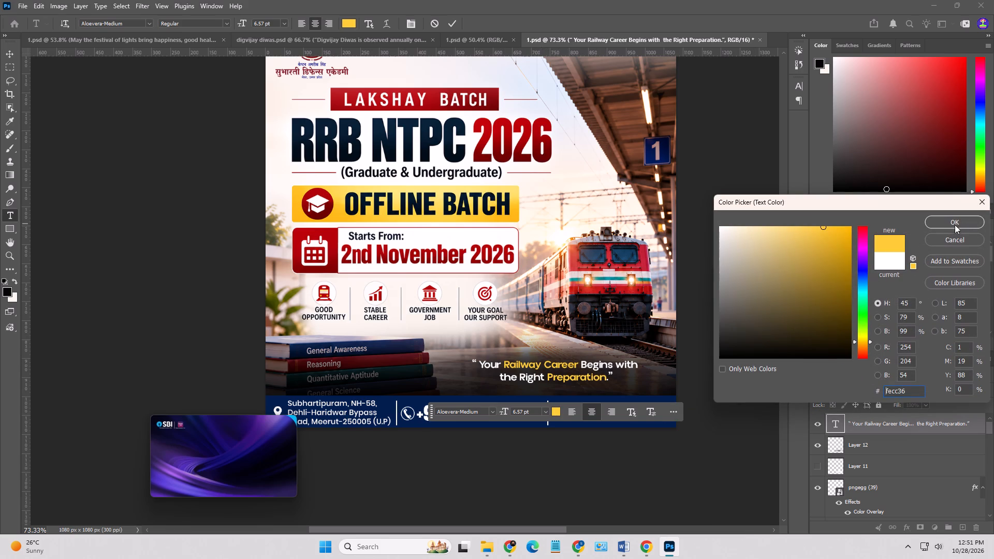
left_click(945, 222)
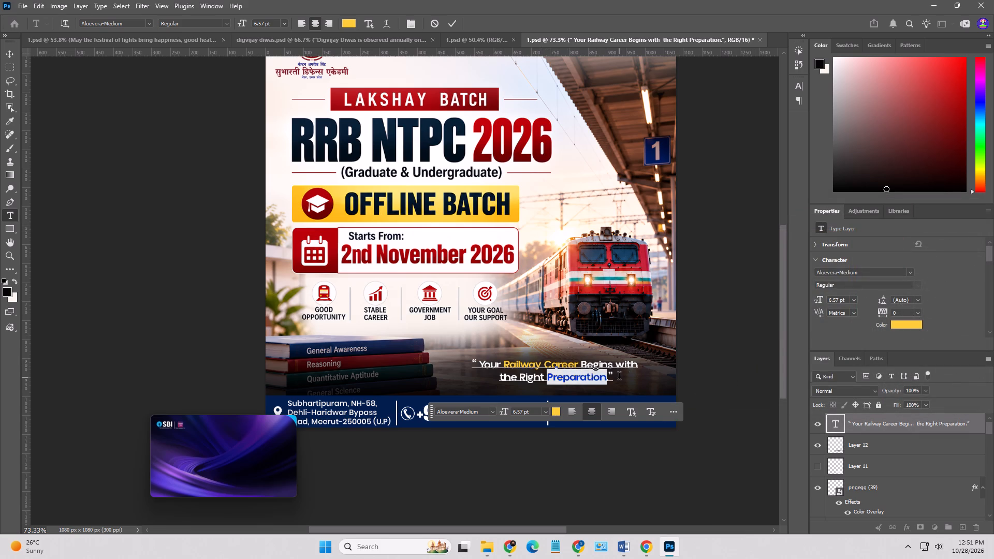
Recolour the tagline's closing quotation mark to #fed446 and its opening one to #fed243, sampling the yellow OFFLINE BATCH banner.
left_click_drag(617, 377, 609, 376)
left_click(899, 323)
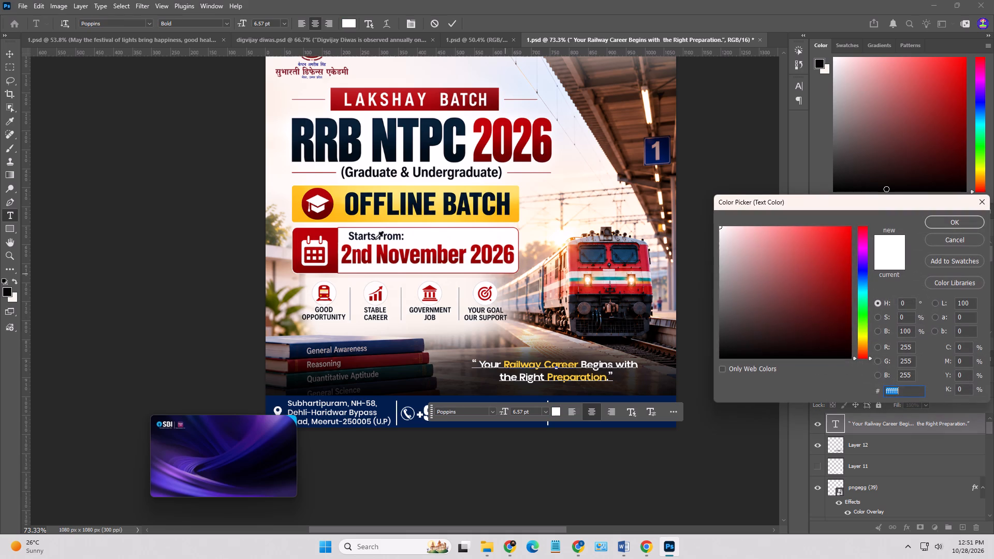
left_click(334, 197)
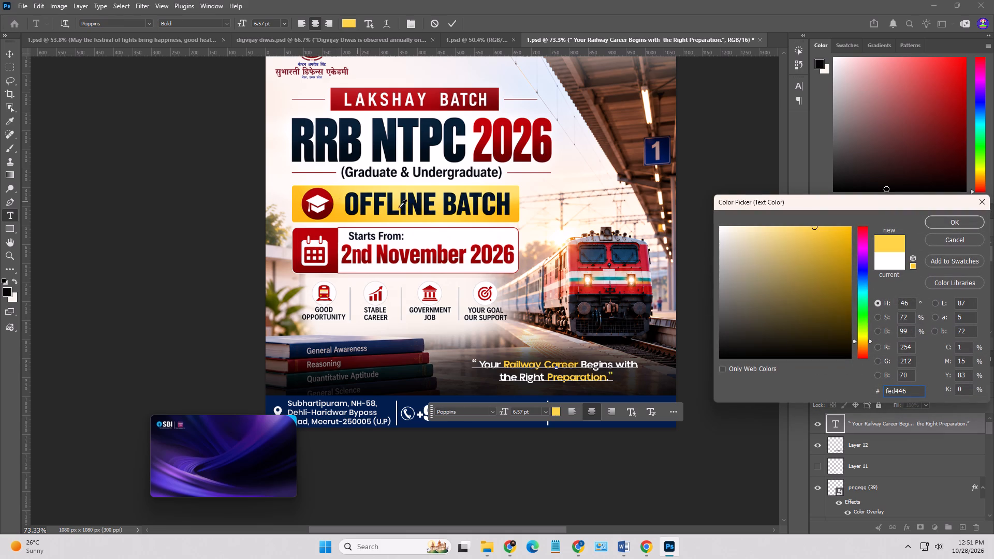
left_click(938, 223)
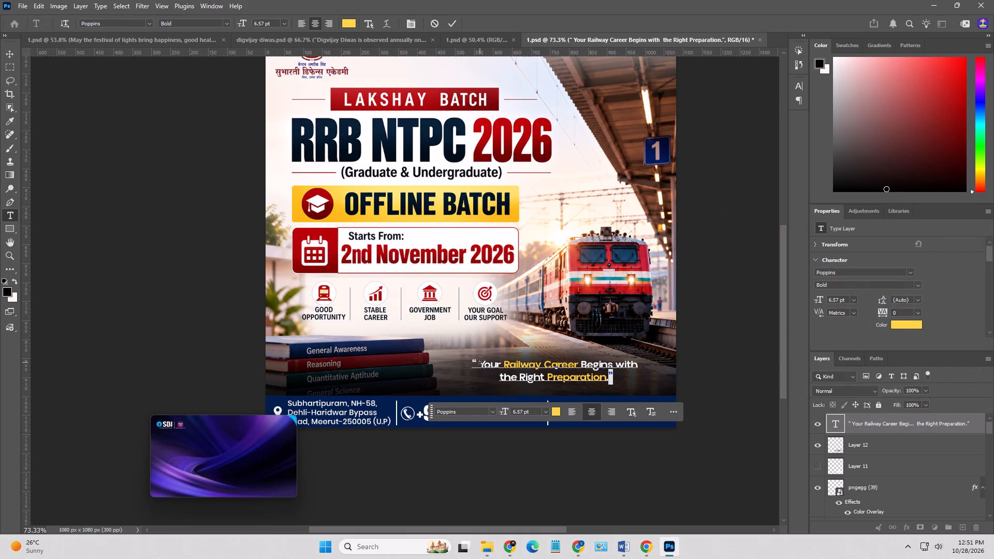
left_click_drag(478, 361, 474, 361)
left_click(908, 324)
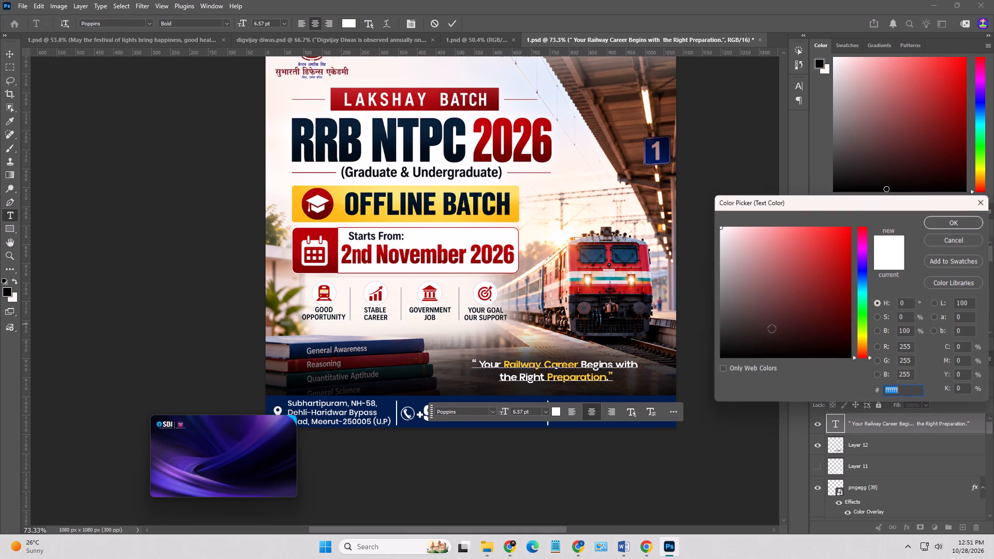
left_click(335, 198)
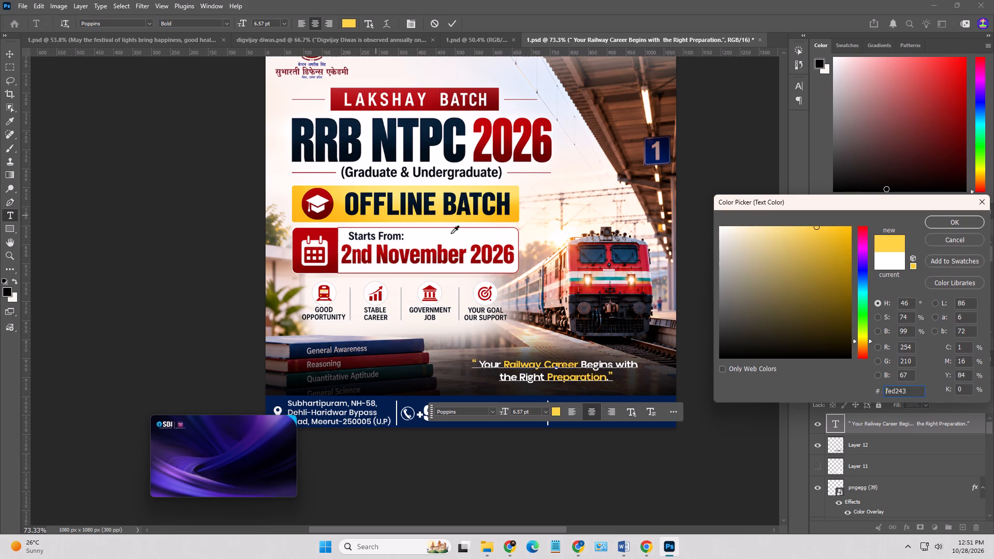
left_click(949, 223)
left_click(722, 423)
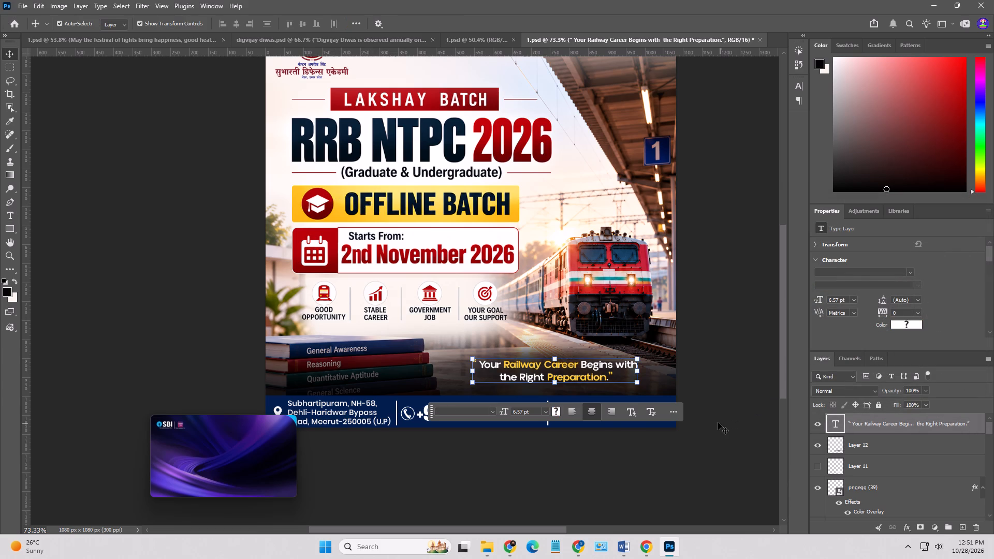
left_click(718, 422)
Add an Outer Glow to the tagline text layer with 36% opacity and a size of 24 px.
scroll(634, 393, "down", 3, "alt")
left_click(689, 458)
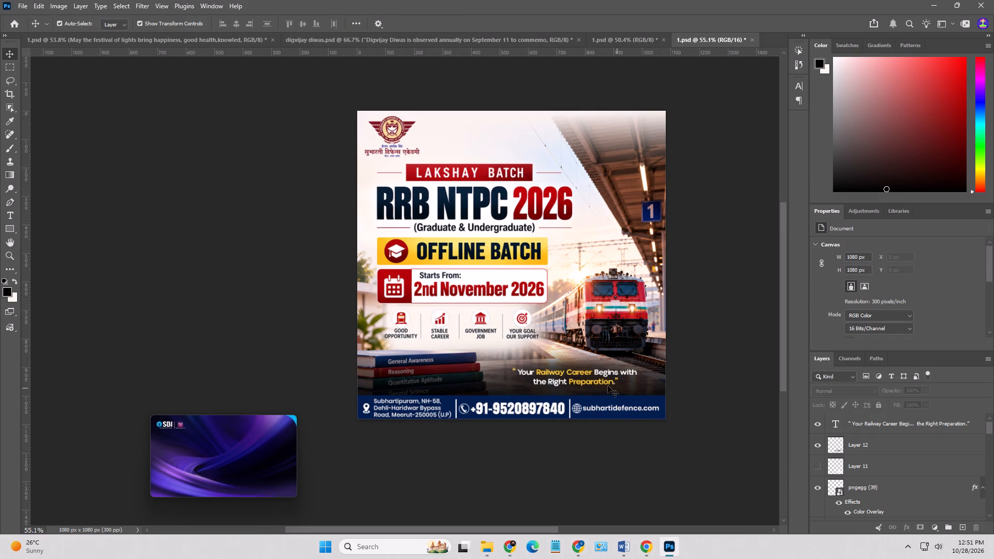
left_click(744, 446)
scroll(584, 383, "up", 2, "alt")
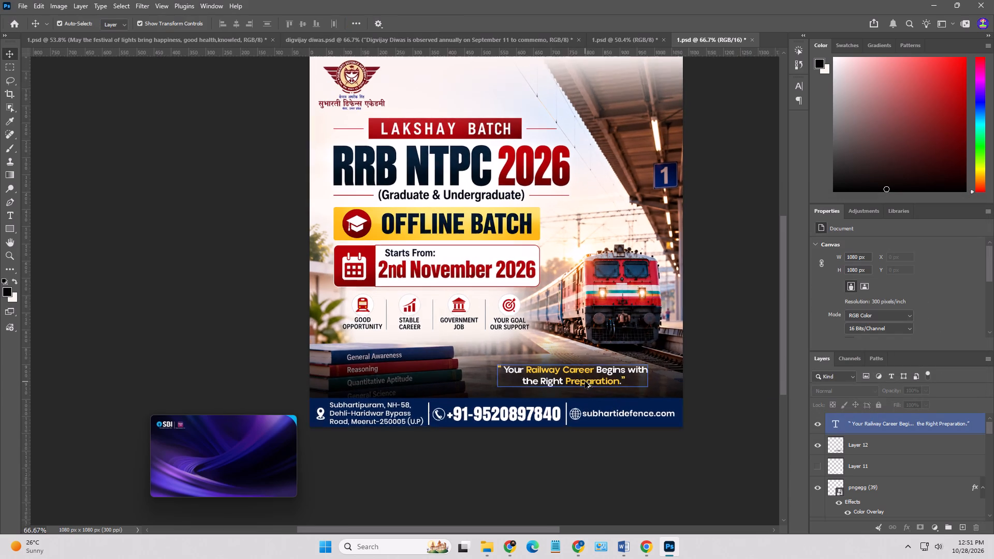
scroll(585, 381, "up", 1, "alt")
left_click(725, 429)
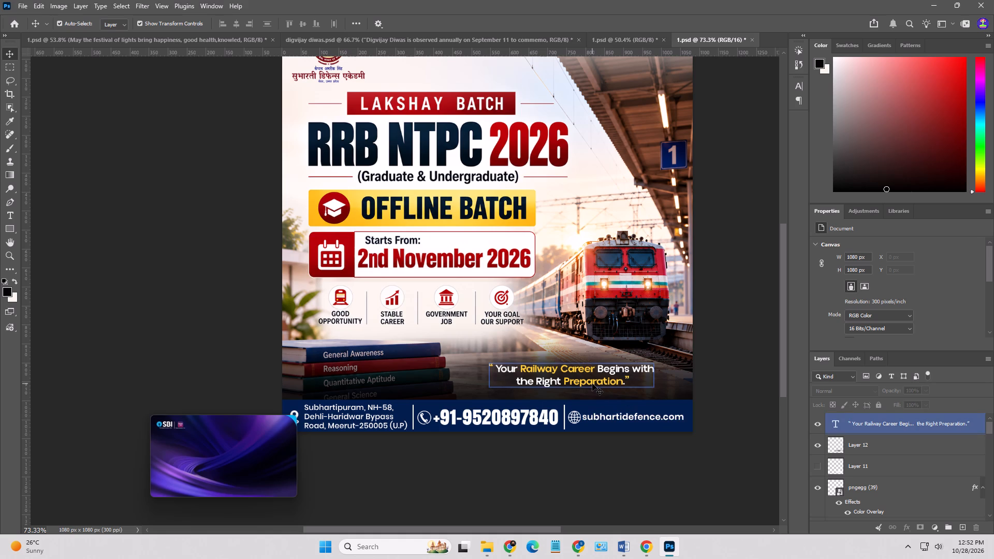
left_click(592, 384)
right_click(837, 426)
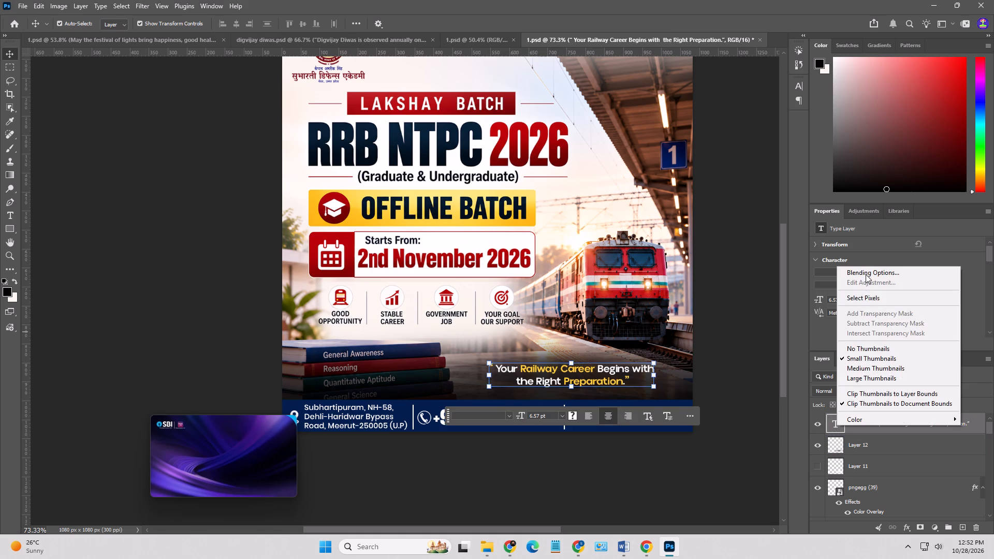
left_click(866, 272)
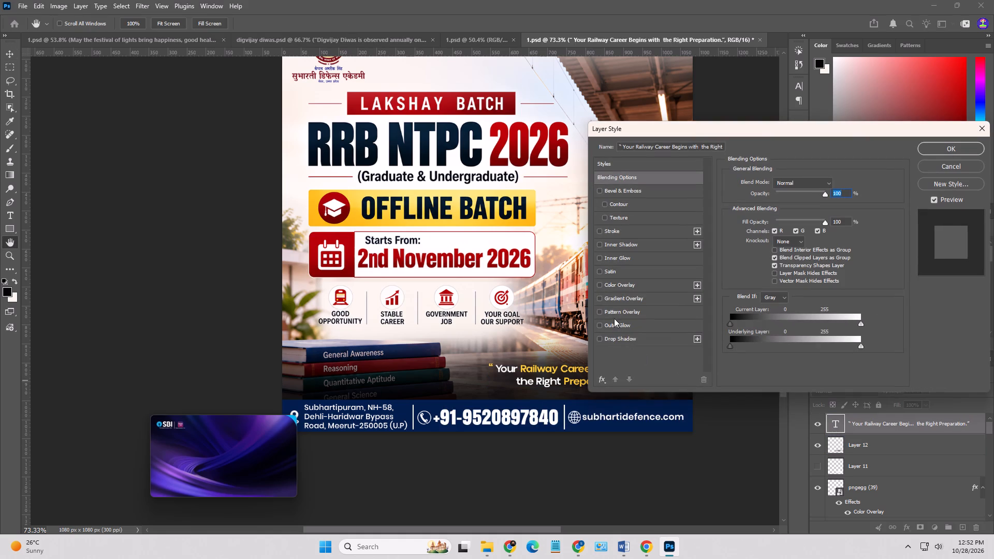
left_click(613, 327)
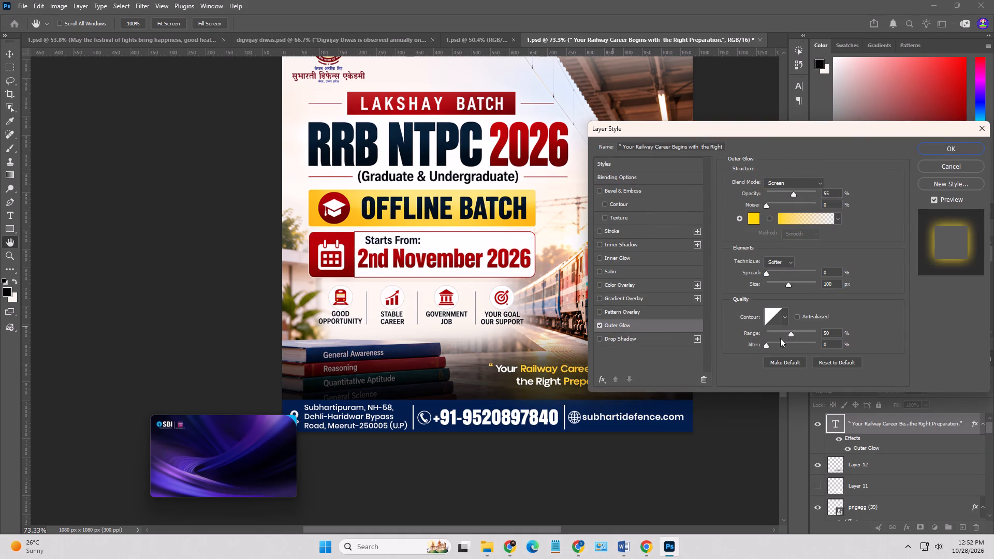
left_click_drag(793, 194, 779, 192)
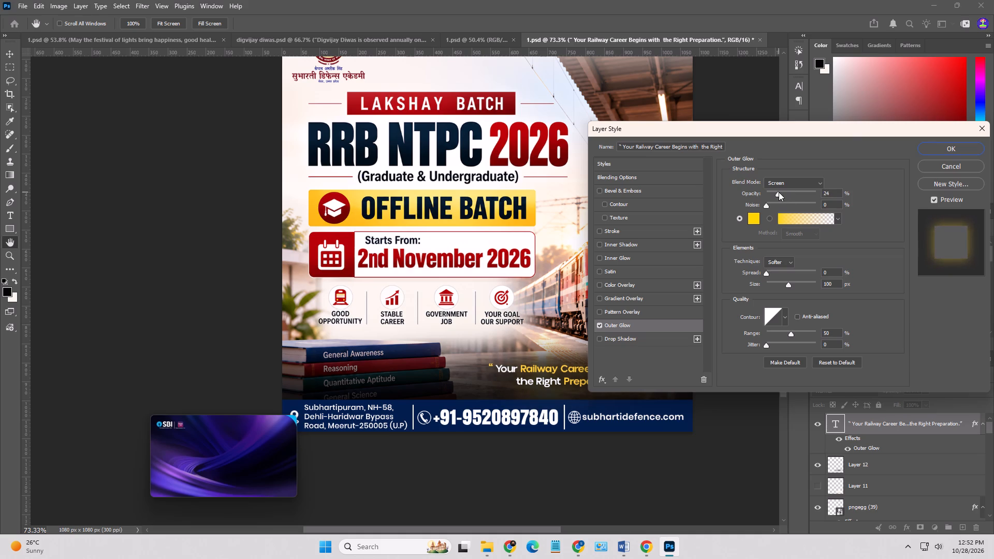
left_click_drag(779, 192, 785, 193)
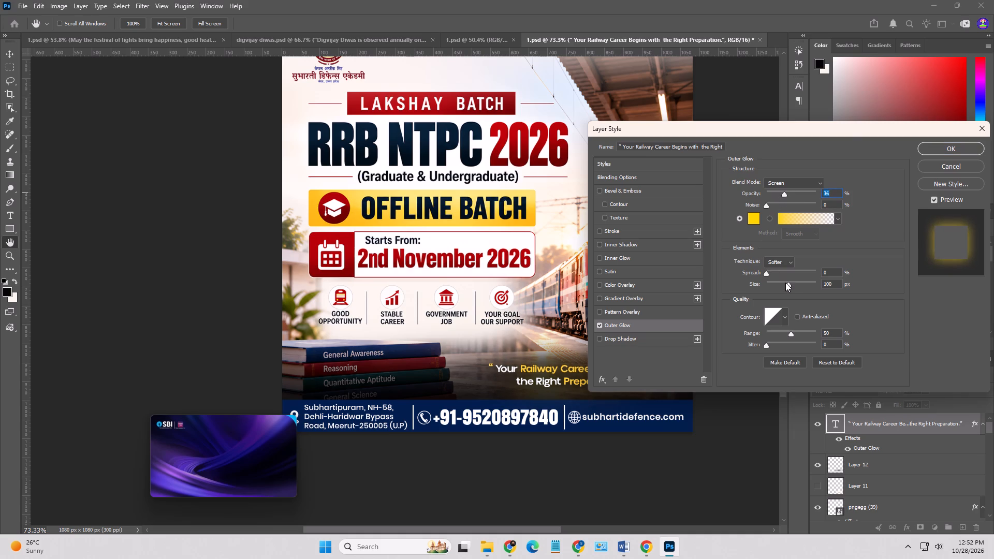
left_click_drag(787, 285, 774, 284)
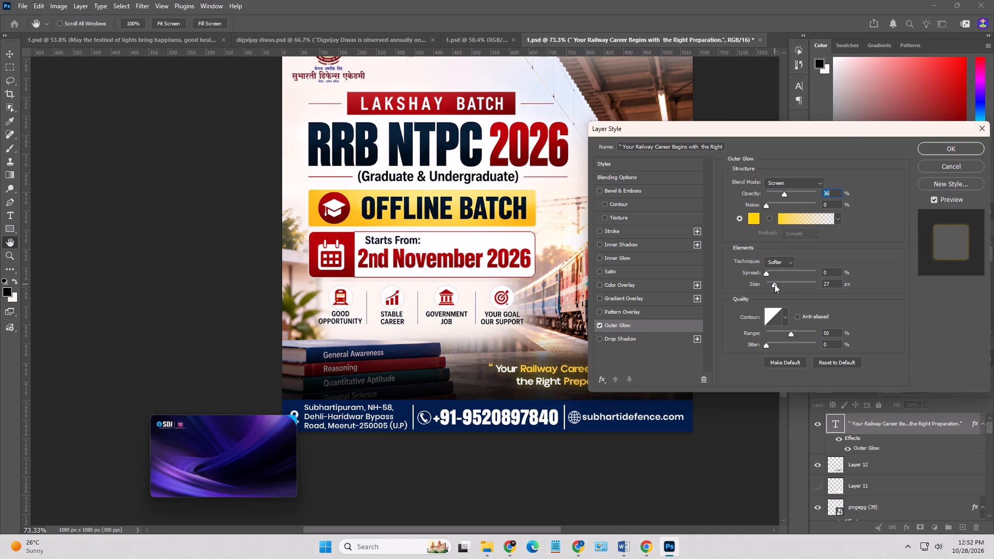
left_click_drag(774, 284, 774, 284)
Set the tagline's outer glow colour to bright yellow #fcff23 and apply the layer style.
left_click(755, 218)
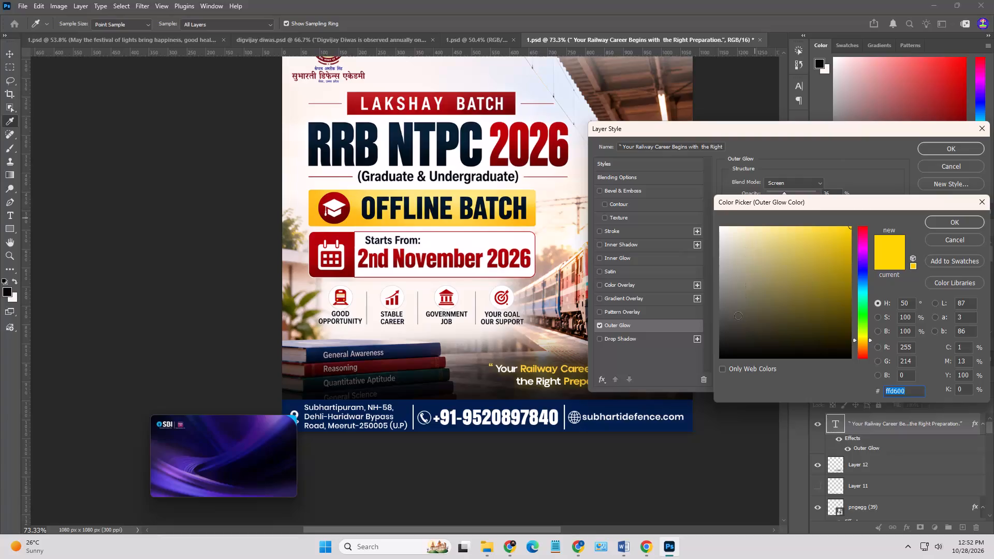
left_click_drag(737, 317, 722, 339)
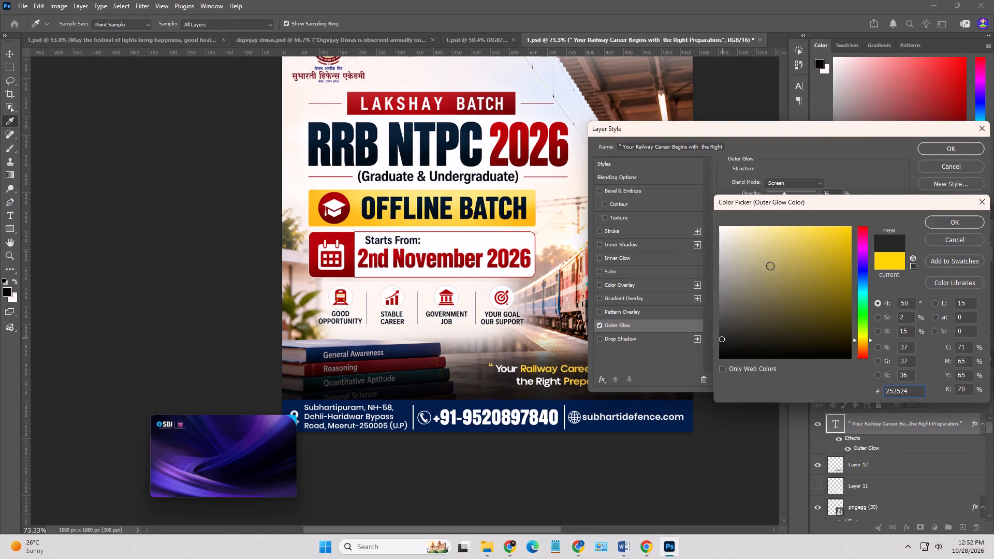
left_click_drag(786, 244, 832, 227)
left_click(864, 337)
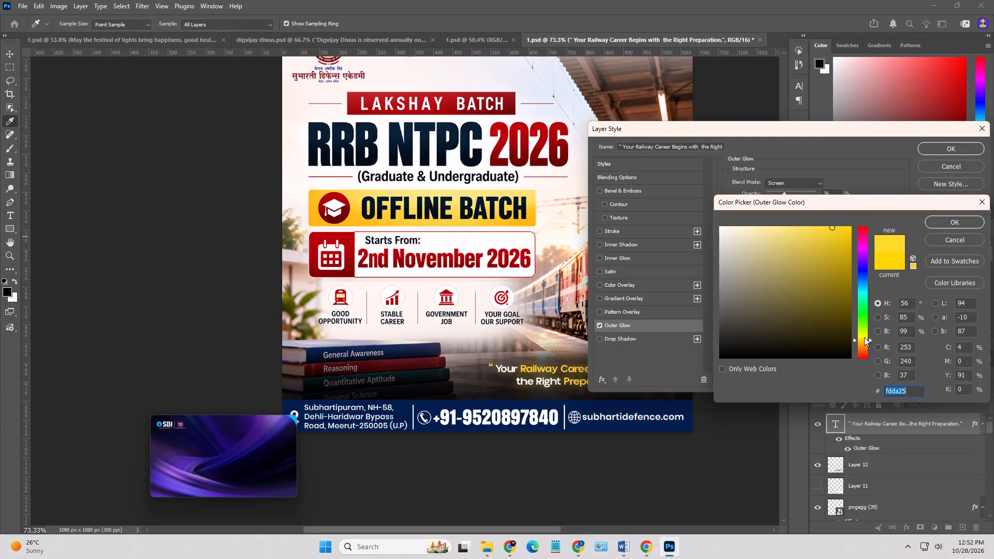
left_click_drag(818, 234, 833, 214)
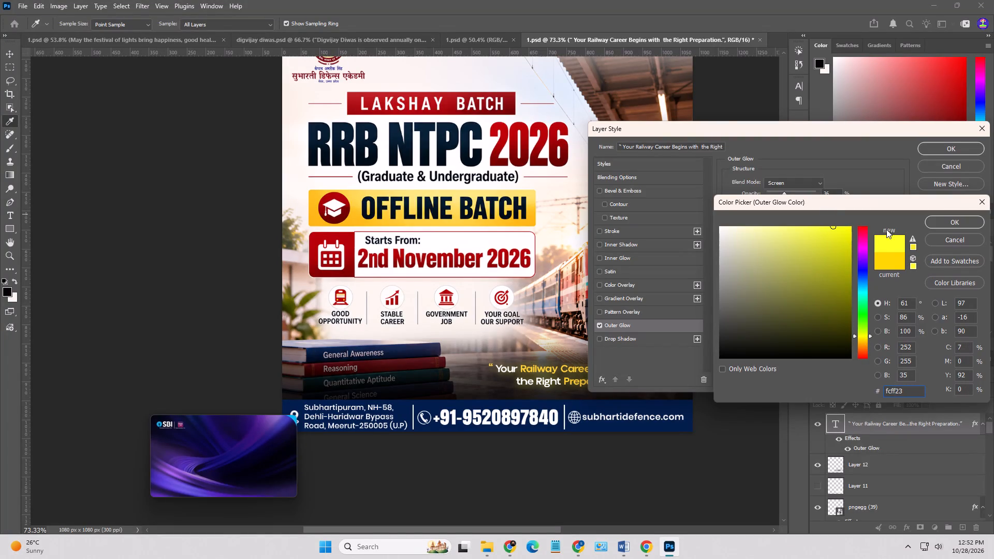
left_click(942, 223)
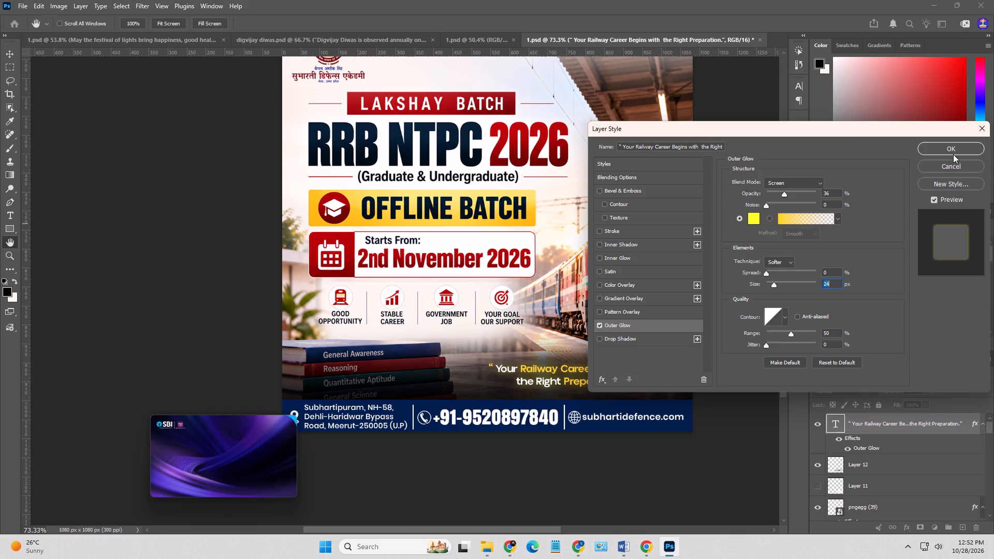
left_click(953, 151)
left_click(767, 314)
Deselect the poster's layers and save the document.
scroll(690, 348, "down", 2, "alt")
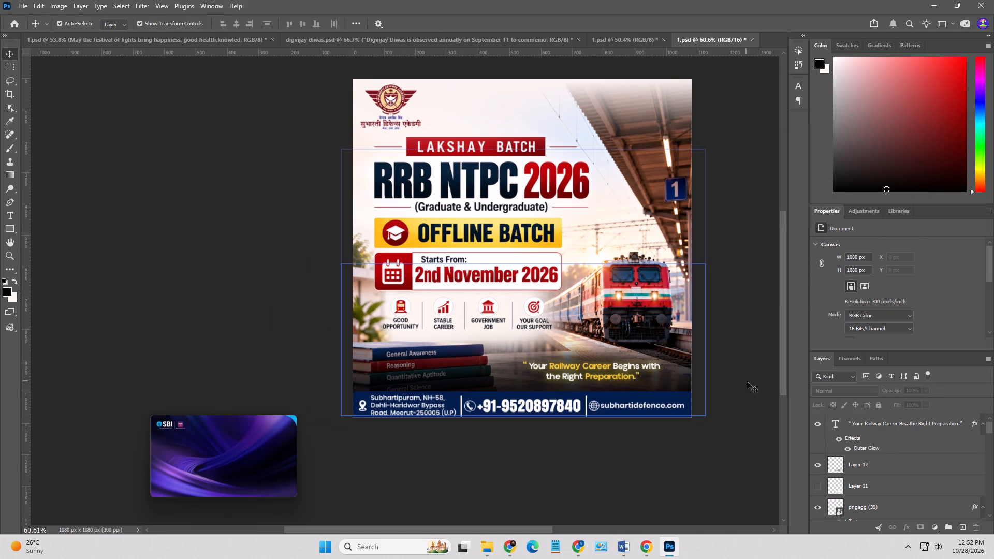
left_click(747, 381)
key("ctrl+s")
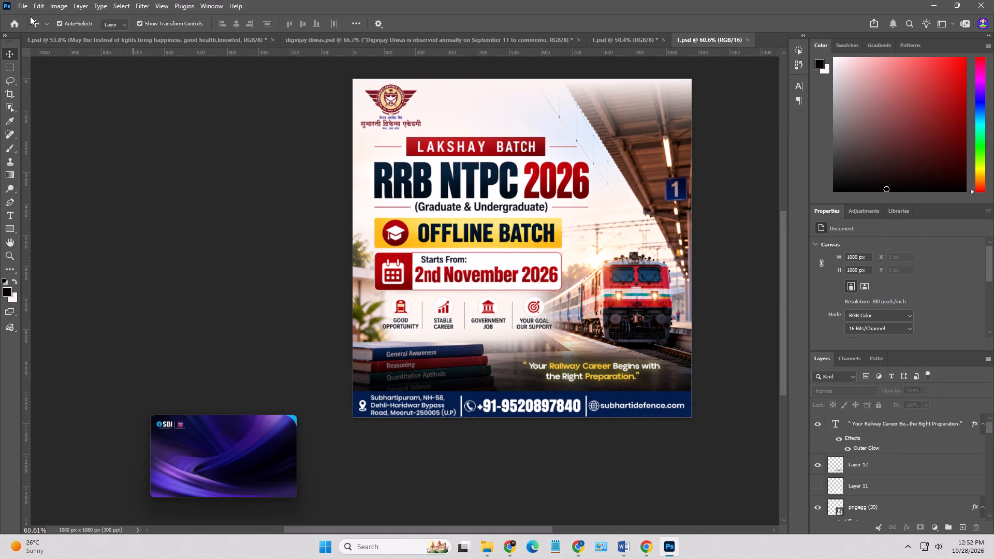
Export the poster as a JPG into the RRB NTPC 2026 folder, opening its file name for editing.
left_click(21, 0)
left_click(106, 189)
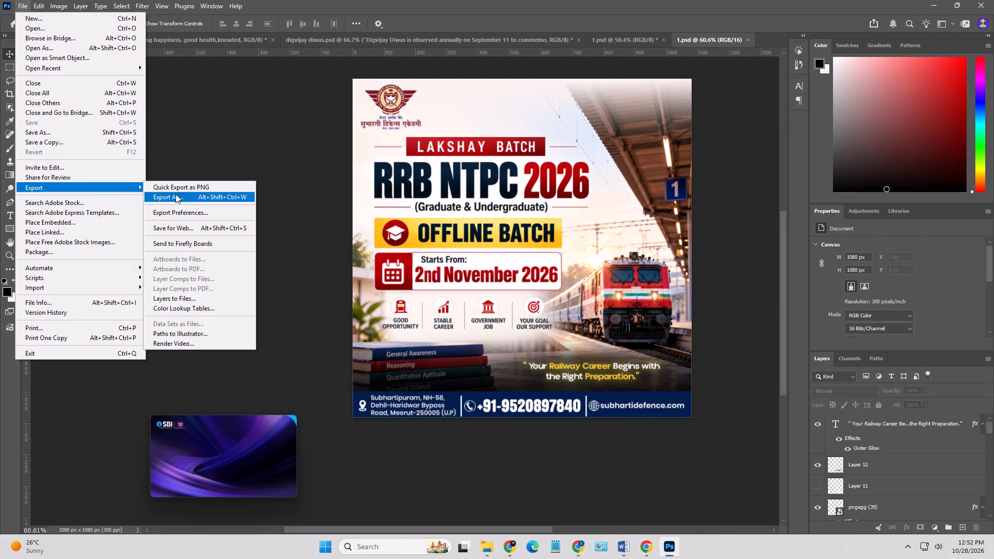
left_click(176, 194)
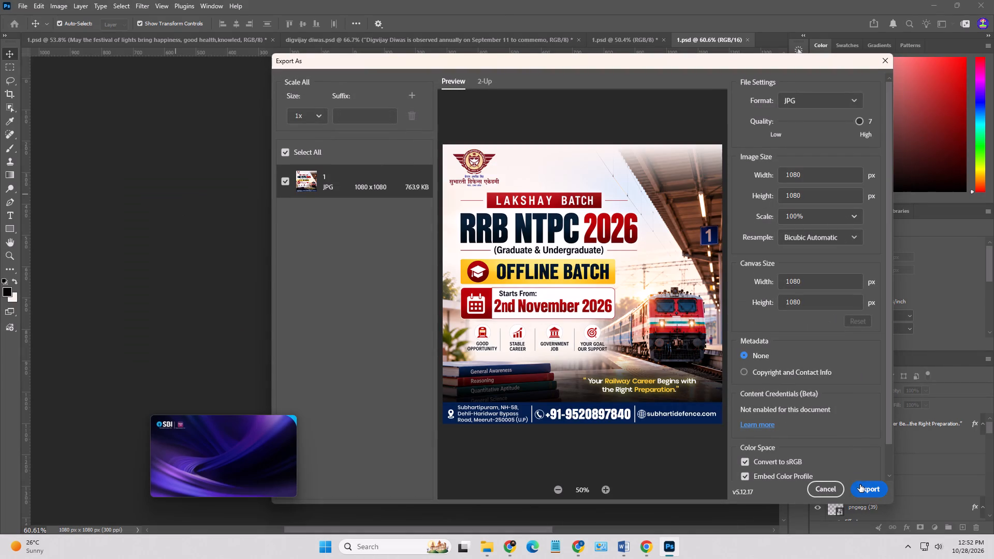
left_click(860, 484)
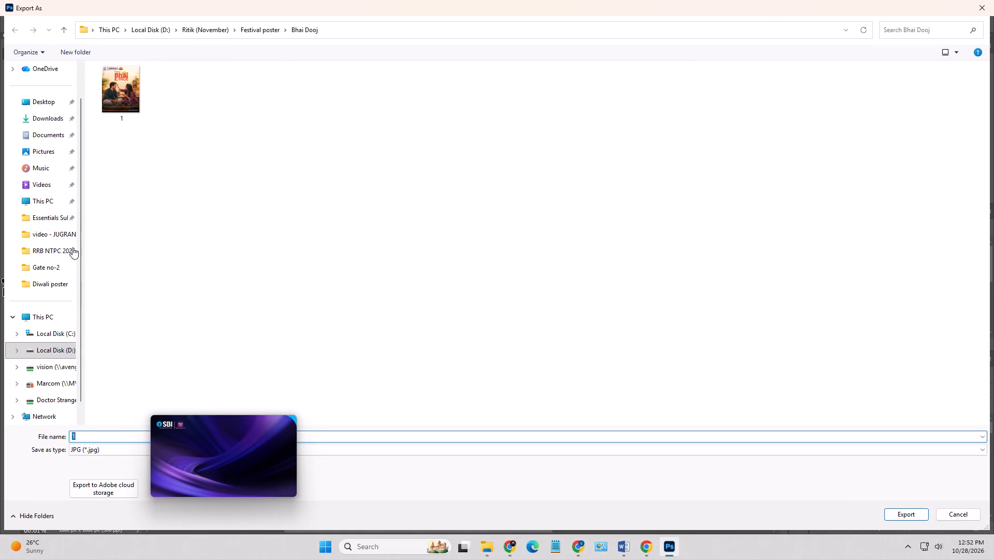
left_click(67, 247)
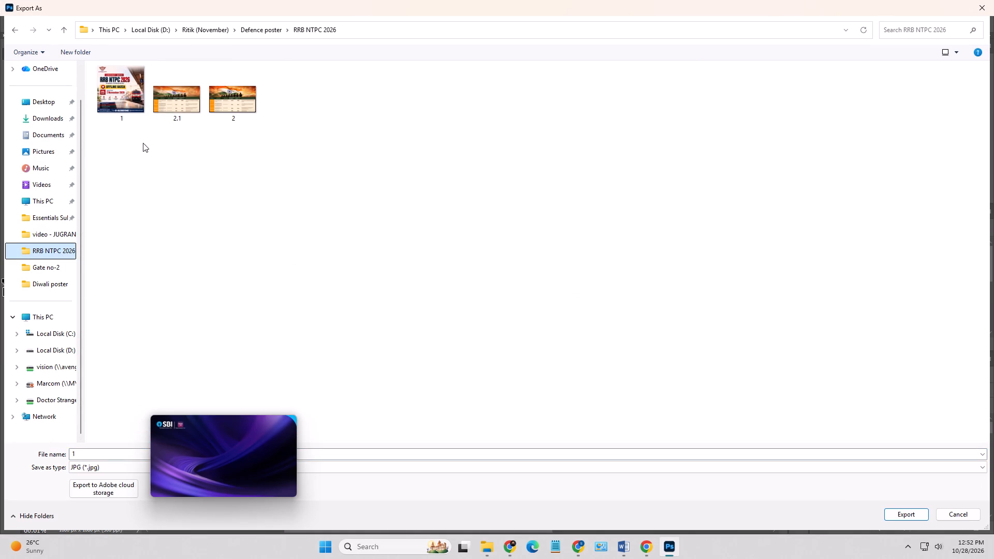
left_click(102, 450)
left_click(105, 452)
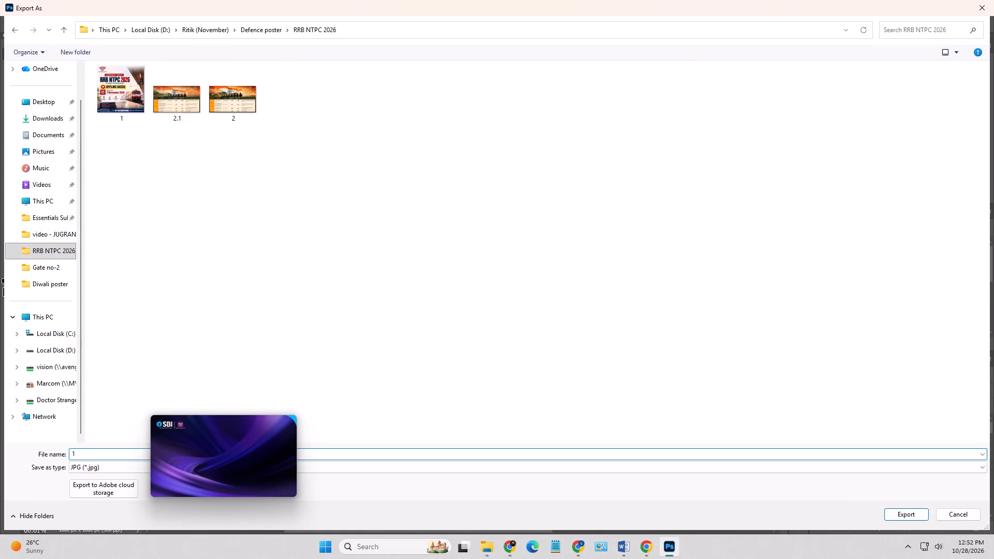
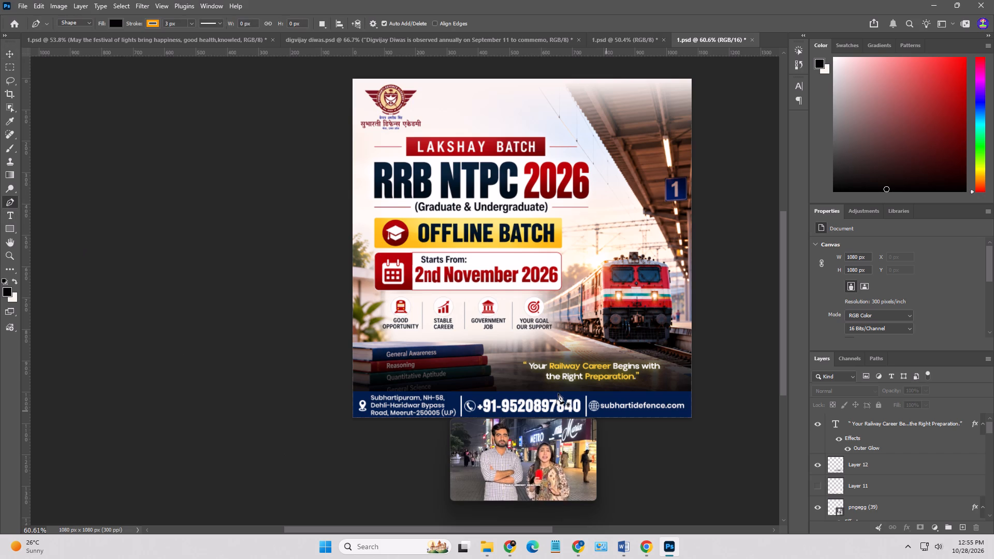
Draw an open corner bracket around the tagline's opening quote mark with the Pen tool, about 73 px wide and 33 px high.
scroll(516, 371, "up", 8, "alt")
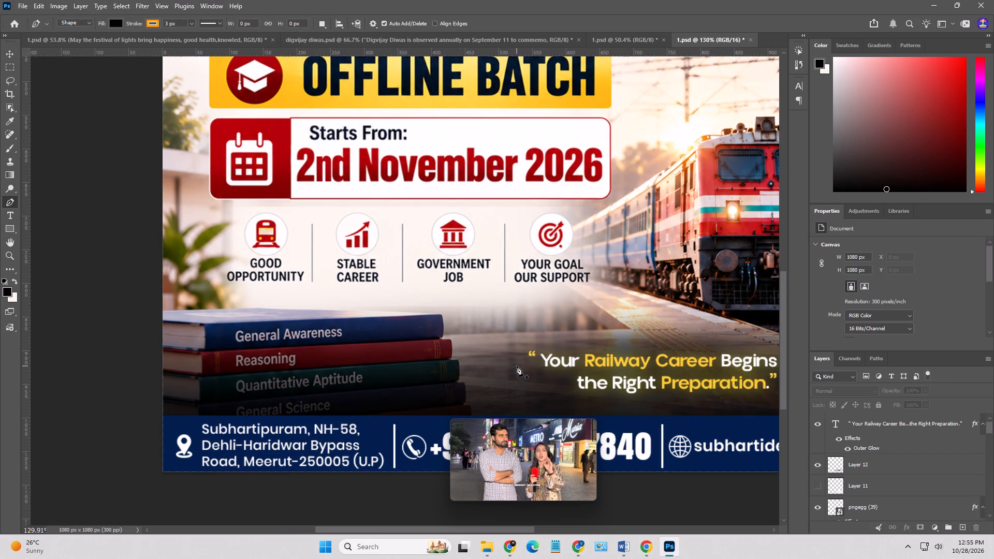
left_click(517, 366)
left_click(515, 344, "shift")
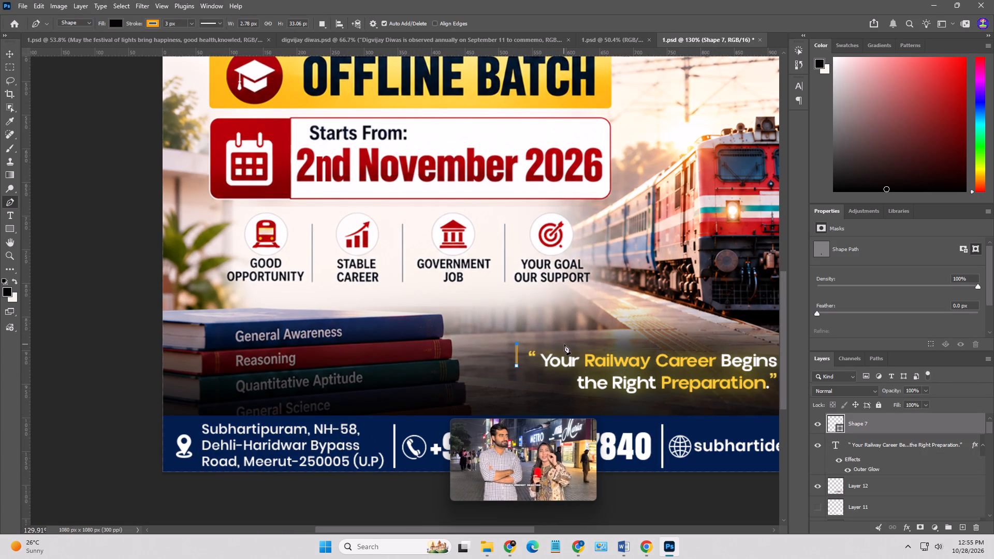
left_click(566, 344, "shift")
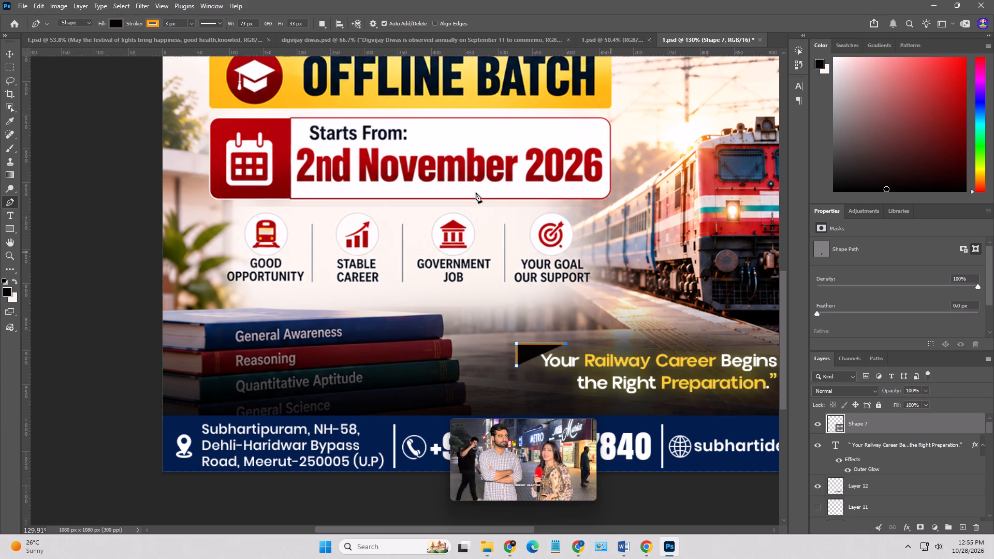
Give the corner bracket no fill and a white stroke.
left_click(116, 22)
left_click(53, 43)
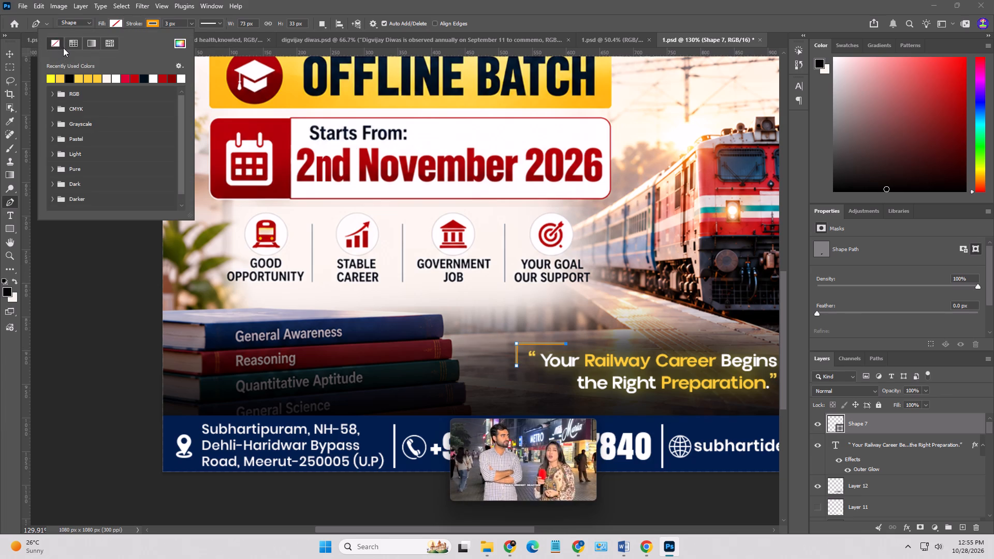
left_click(154, 24)
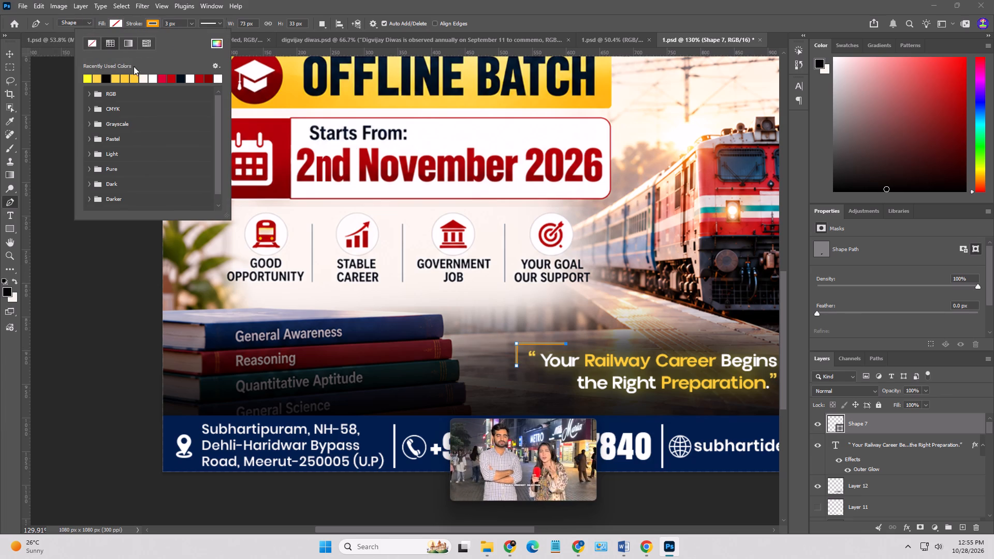
left_click(152, 77)
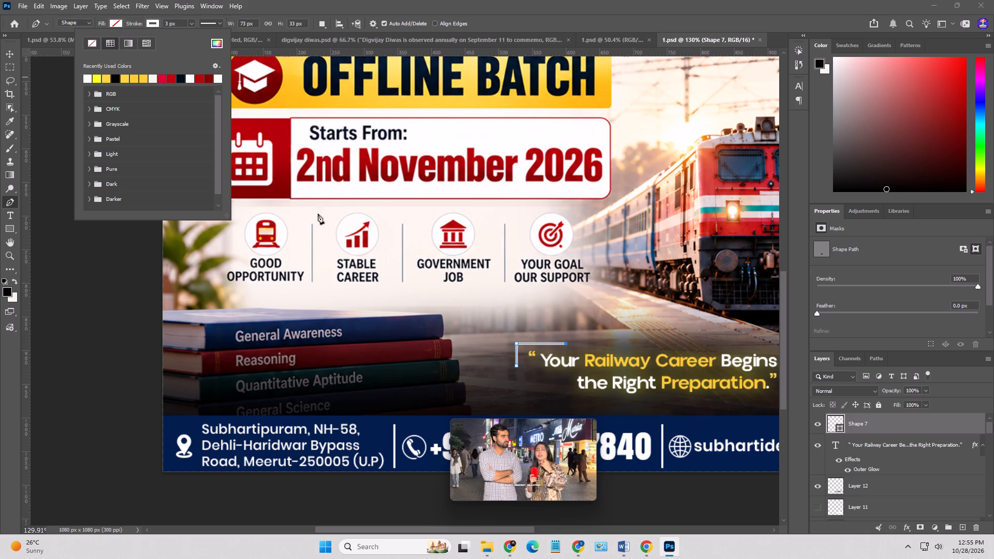
Narrow the corner bracket so its horizontal arm ends just above the start of "Your".
left_click(11, 52)
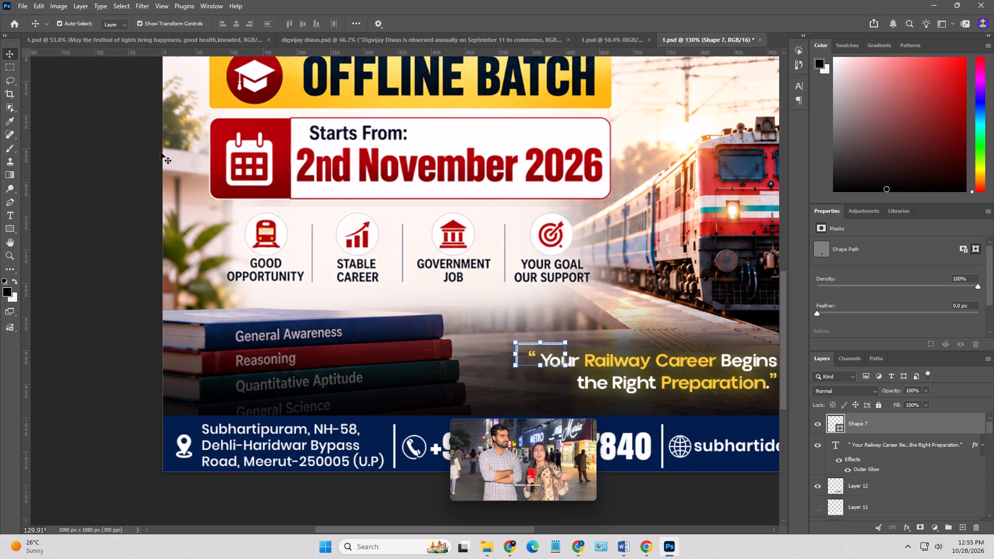
left_click_drag(568, 349, 558, 349, "shift")
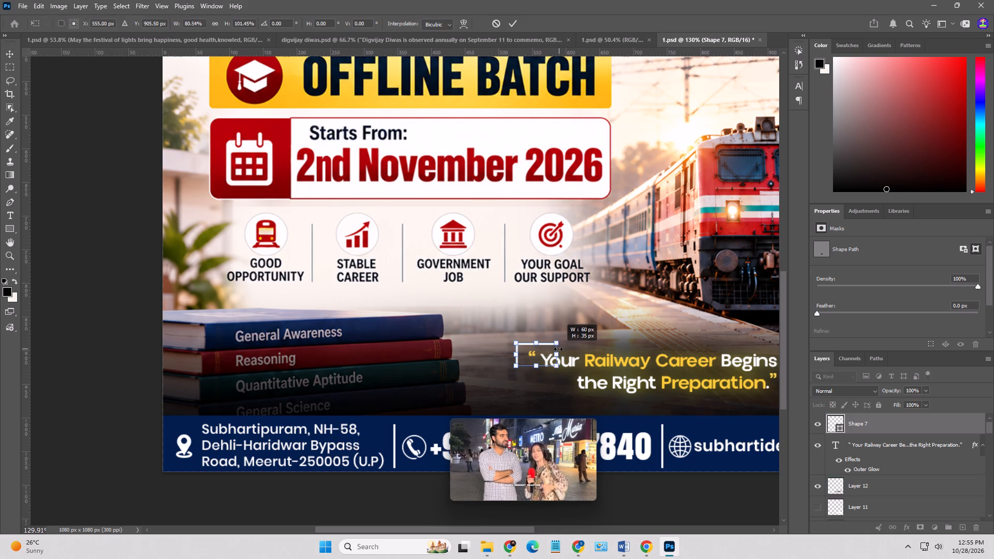
left_click_drag(558, 349, 553, 348, "shift")
key("Return")
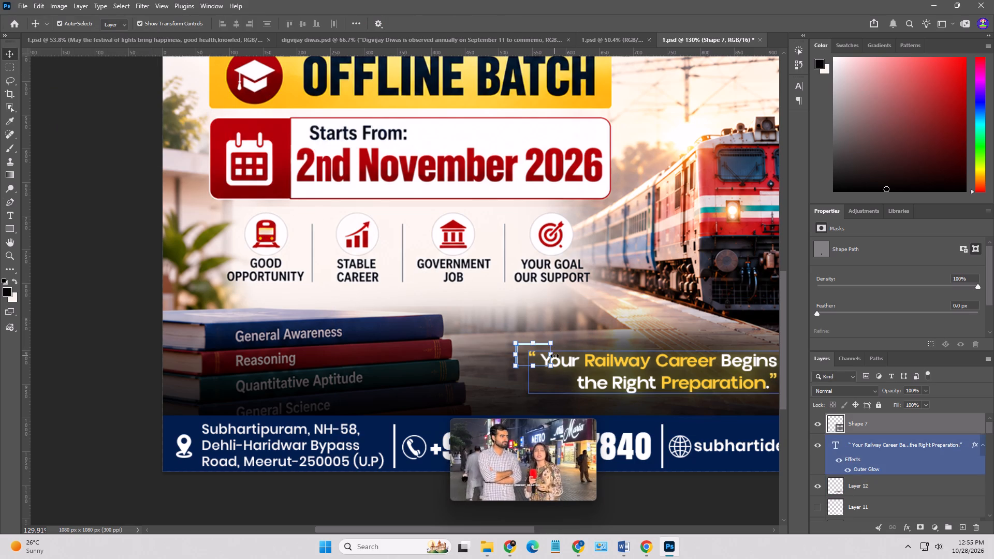
left_click(554, 356, "shift")
key("Return")
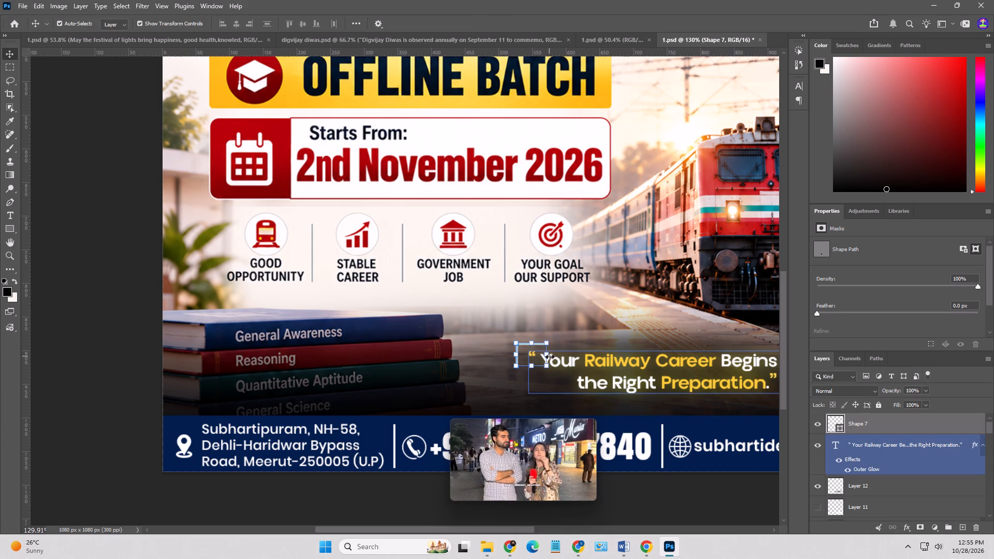
left_click(526, 413)
Stretch the bracket beside the opening quote taller, to about 126% height, and apply the transform.
scroll(433, 319, "down", 6, "alt")
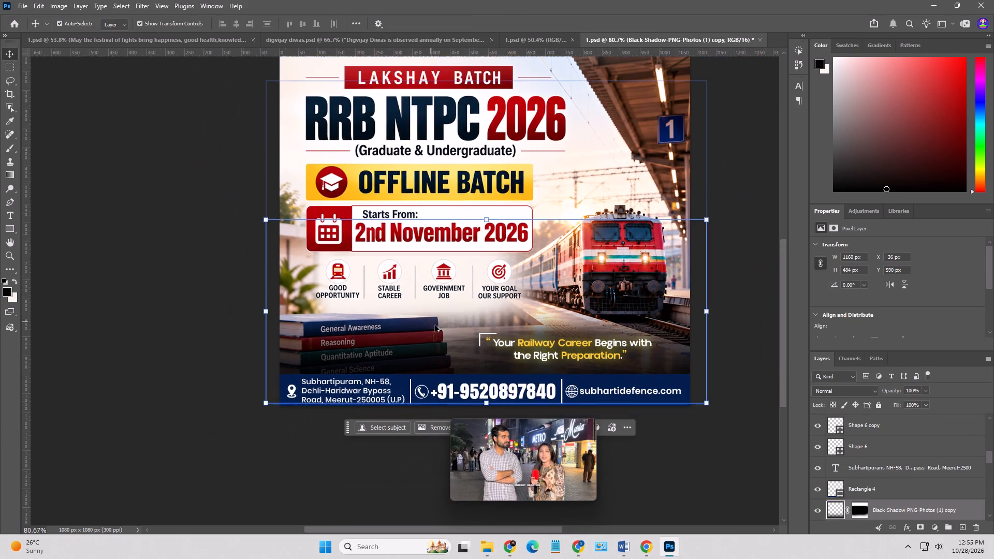
scroll(489, 340, "up", 3, "alt")
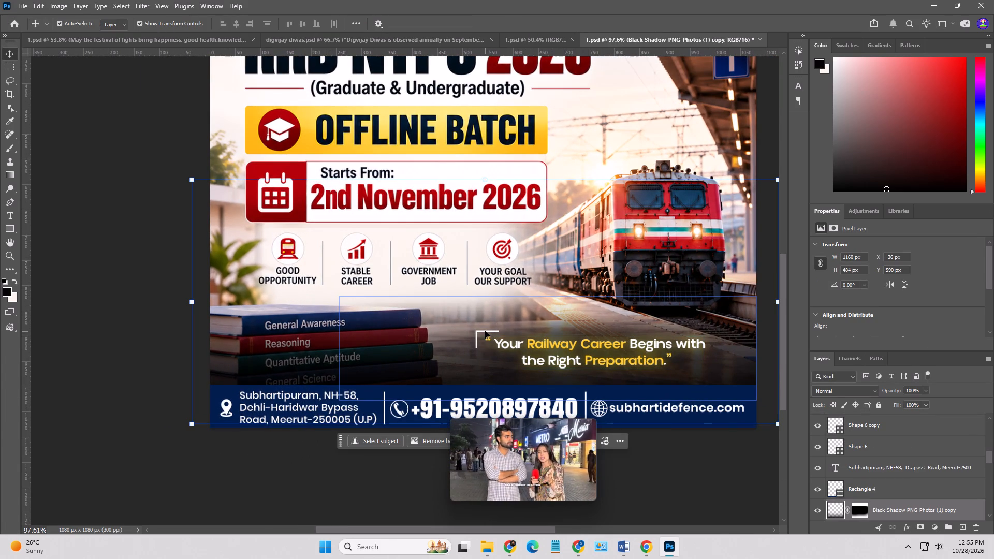
left_click(485, 331)
left_click(486, 348, "shift")
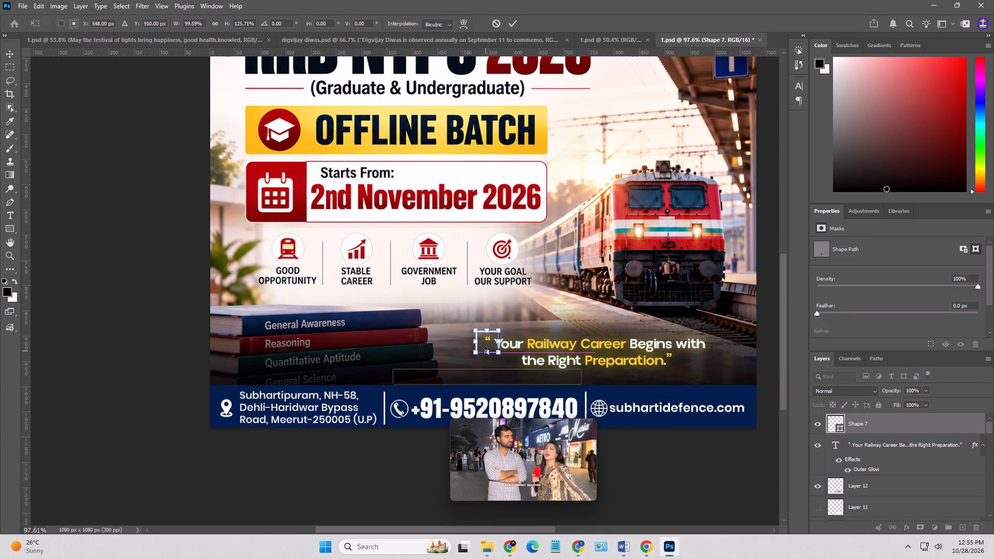
scroll(487, 351, "up", 9, "alt")
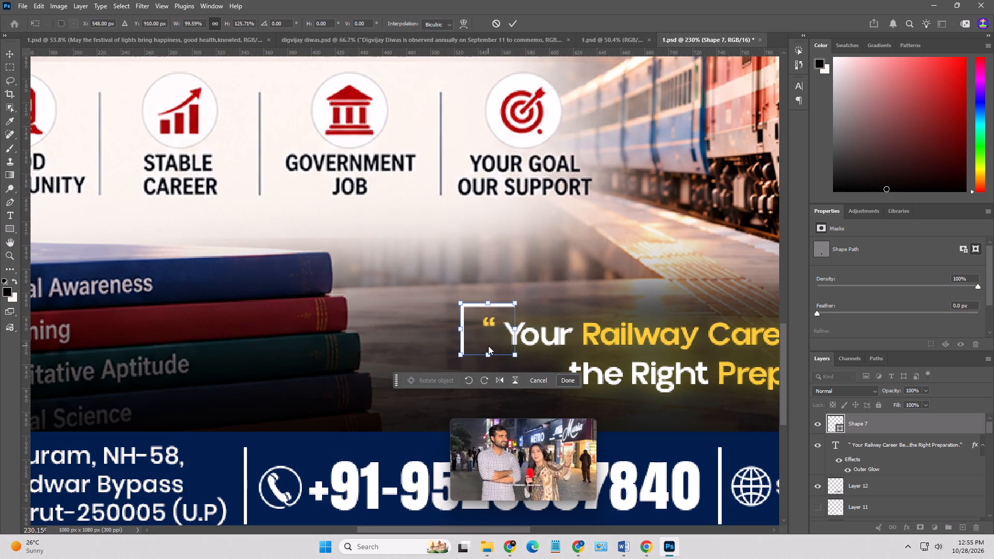
key("Up")
key("Return")
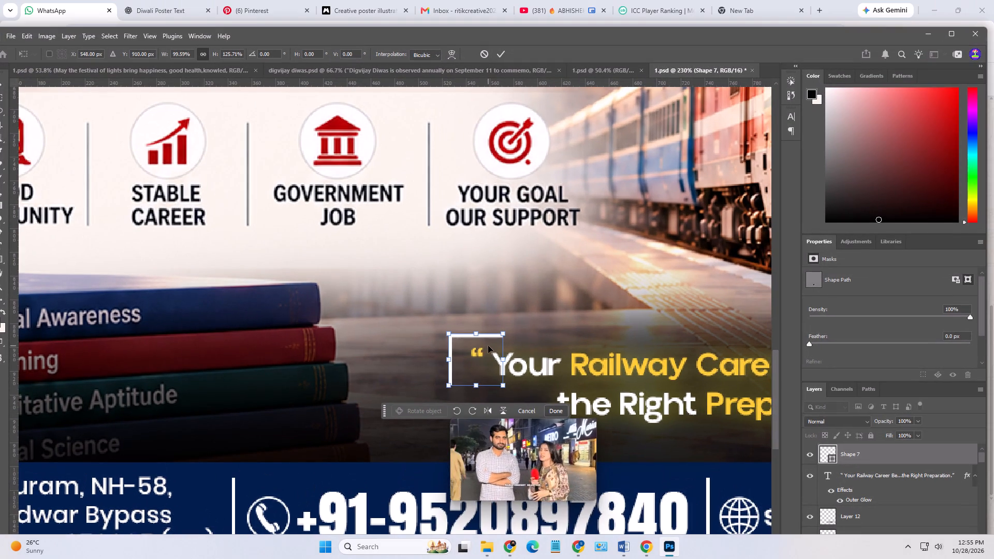
left_click(955, 34)
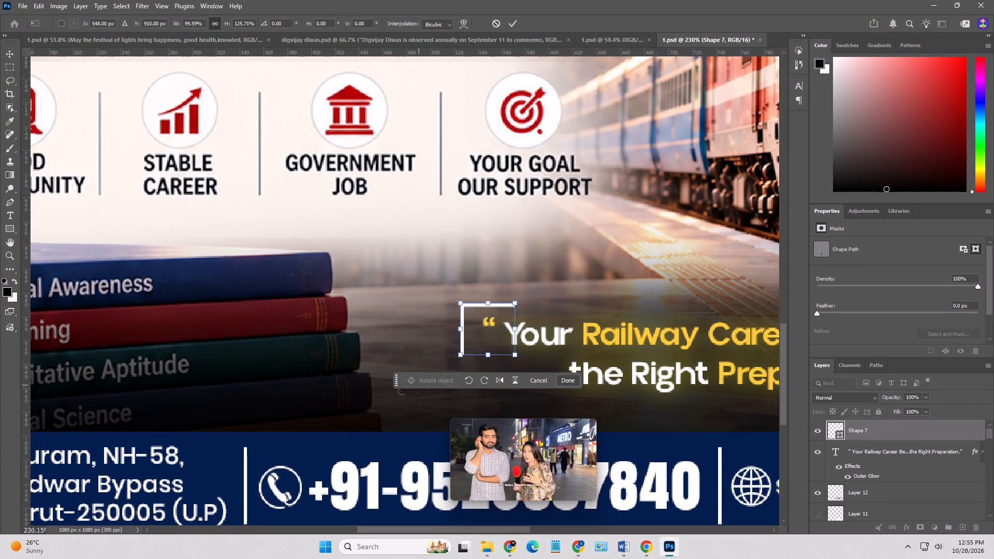
left_click(870, 444)
Nudge the corner bracket up by 5 px.
left_click(871, 433)
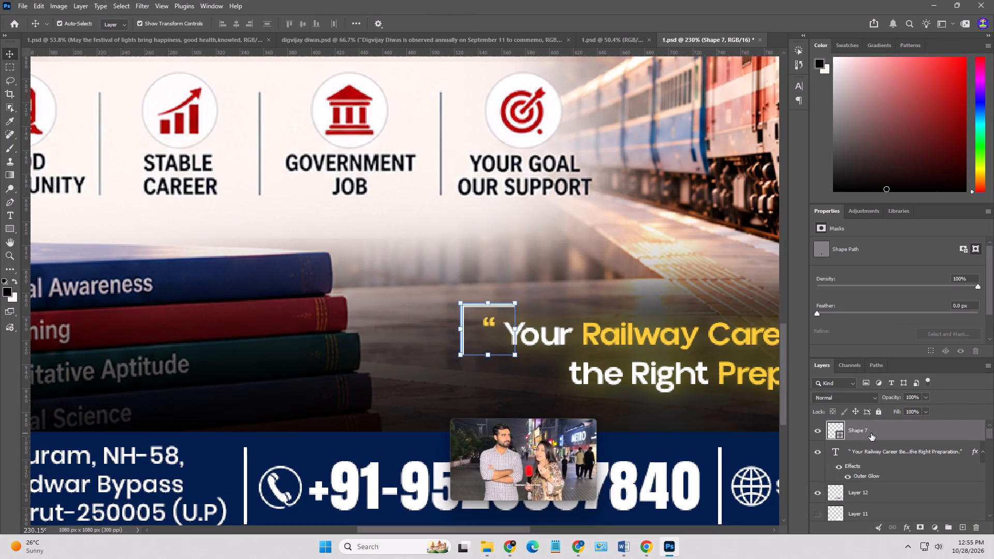
key("Up")
key("Up")
key("Up")
key("Up")
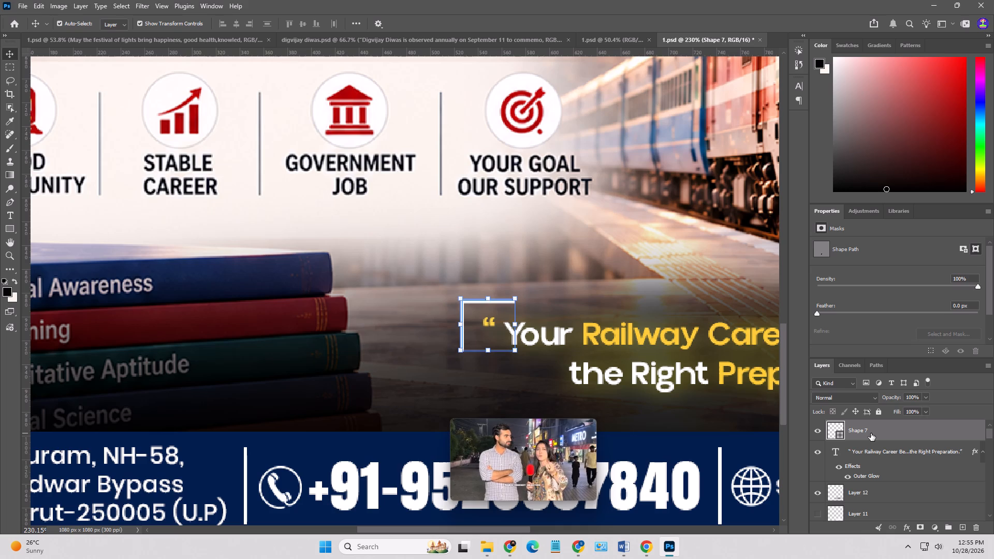
key("Up")
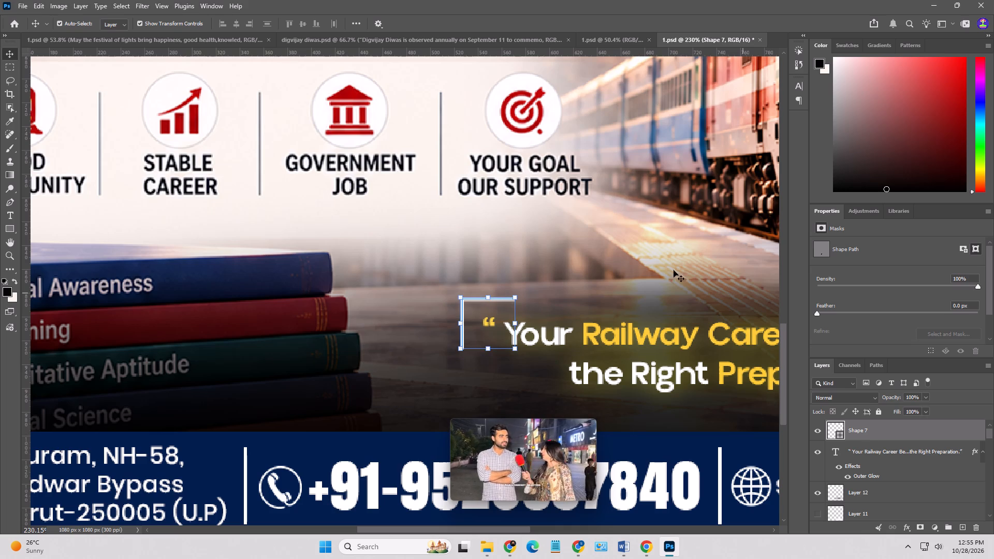
Duplicate the corner bracket and place the copy just after the closing quote of "Preparation.".
left_click_drag(461, 312, 468, 313, "alt")
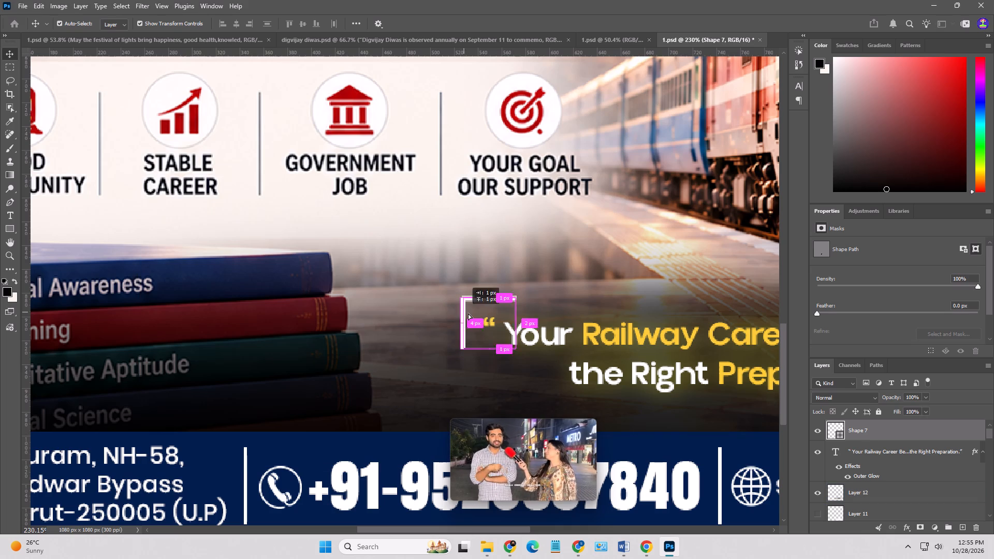
left_click_drag(468, 313, 675, 358, "alt")
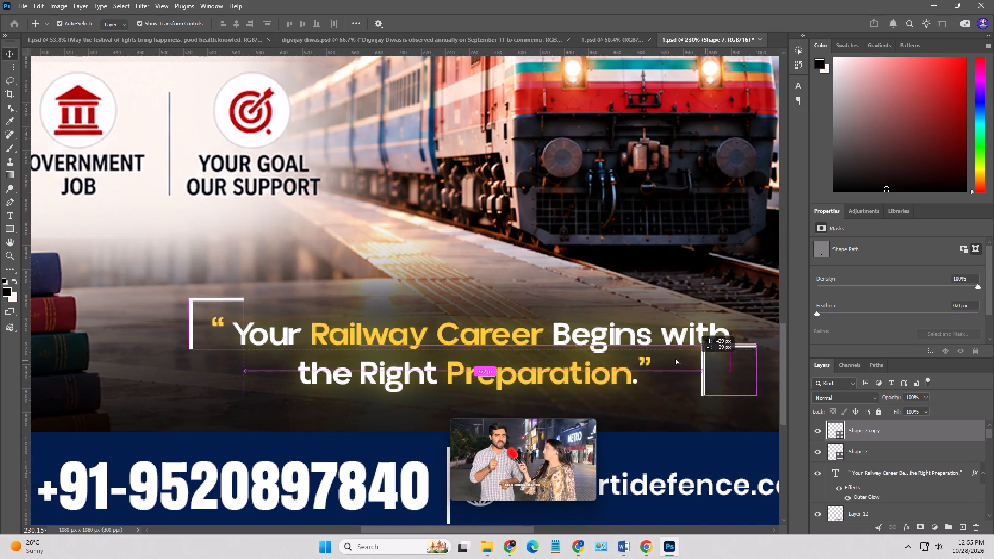
left_click_drag(675, 358, 661, 376, "alt")
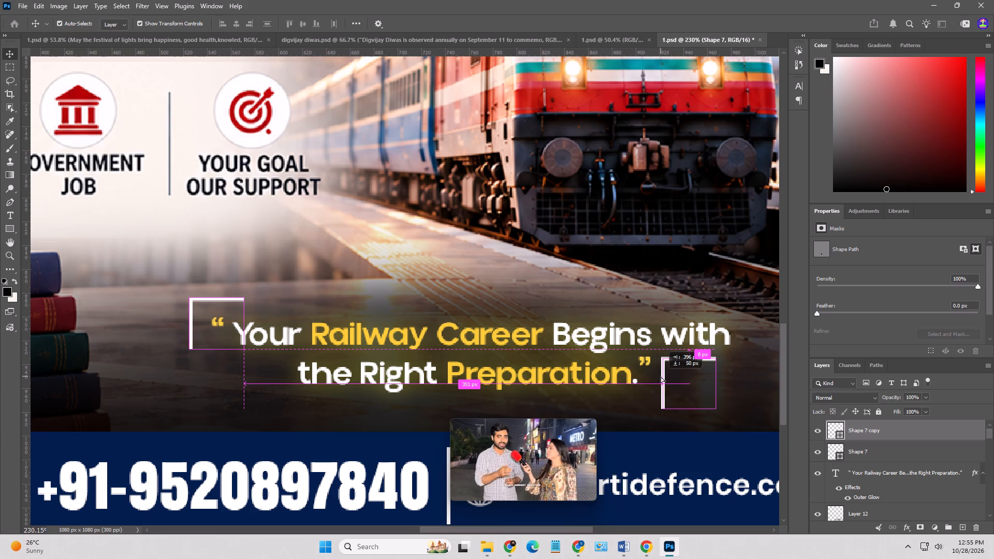
left_click_drag(661, 376, 659, 380, "alt")
Flip the bracket copy both vertically and horizontally so it closes the tagline's lower-right corner.
right_click(659, 380, "alt")
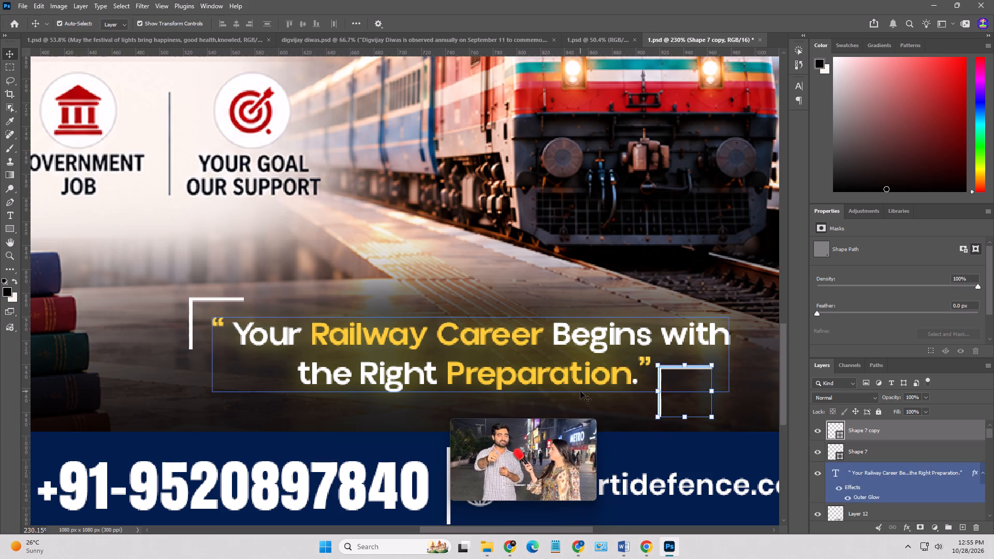
key("ctrl+t")
left_click(705, 444)
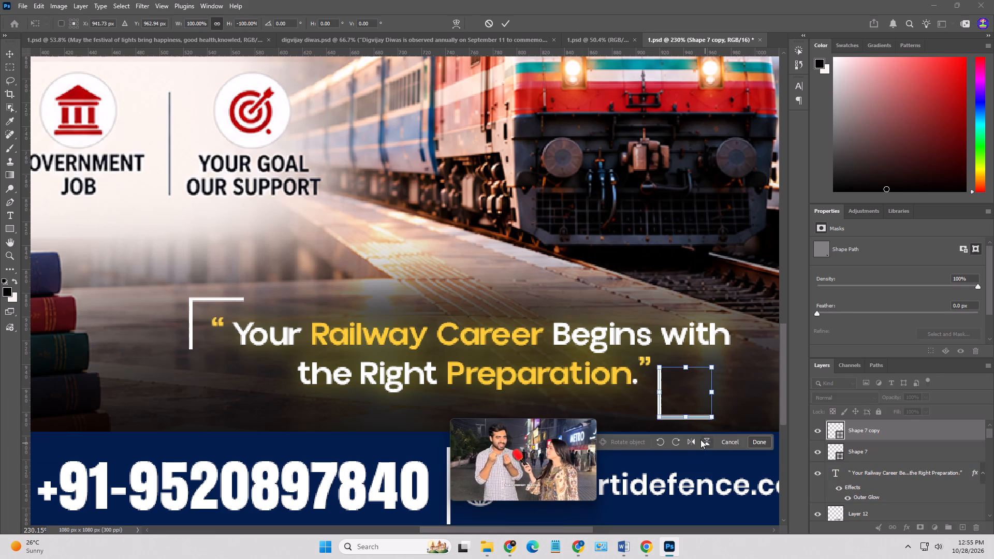
left_click(686, 441)
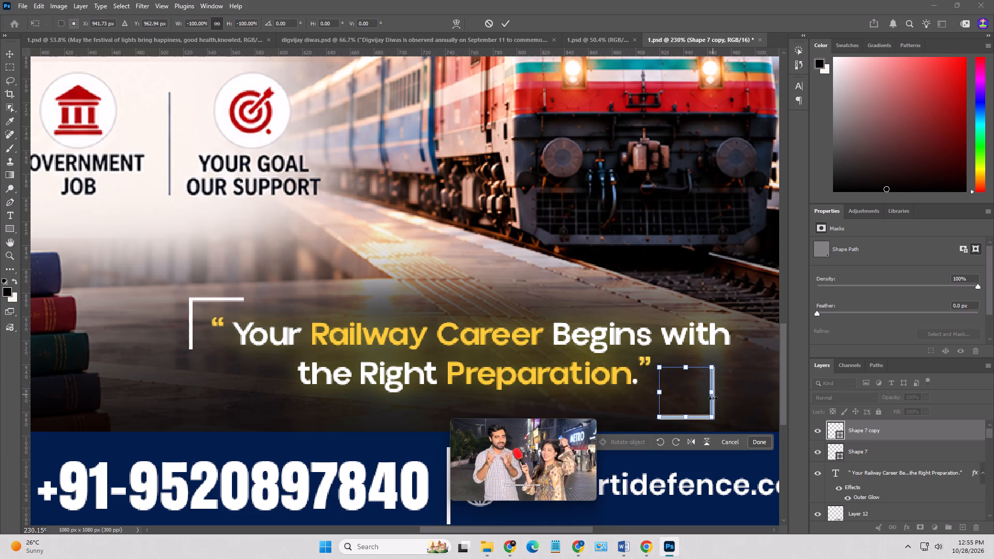
Move the flipped bracket 35 px left and 10 px up around the closing quote, apply the transform and deselect all layers.
key("shift+Left")
key("shift+Left")
key("shift+Left")
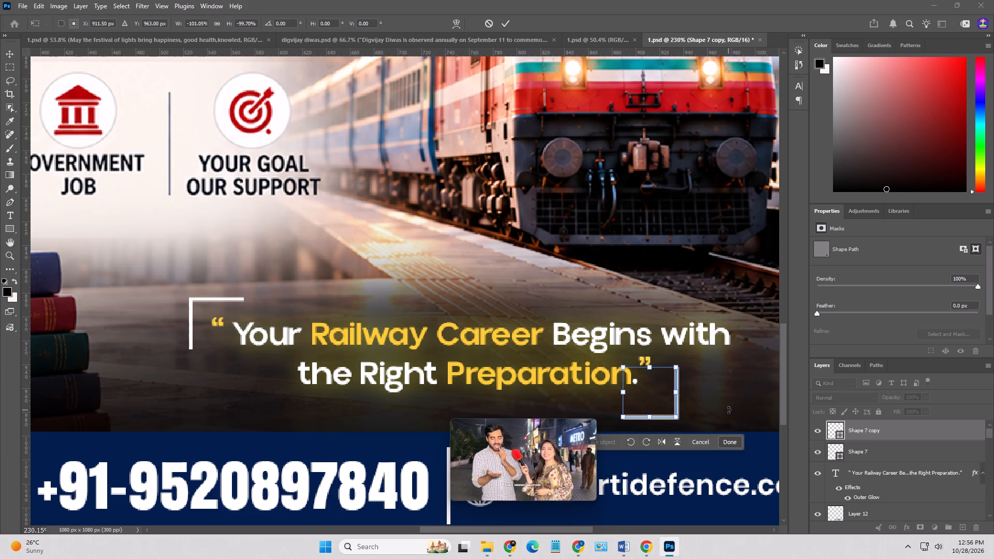
key("shift+Left")
key("Up")
key("Up")
key("Up")
key("Up")
key("Up")
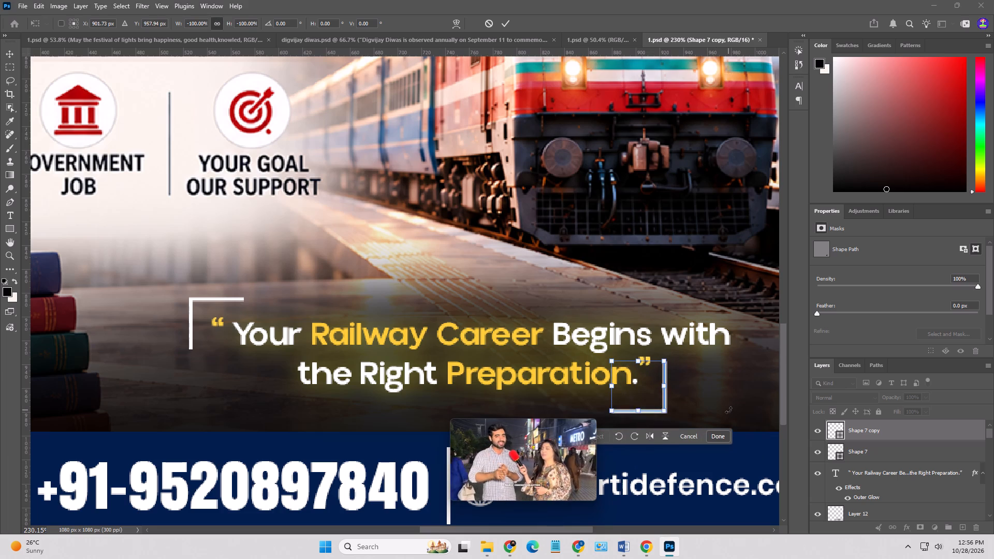
key("Up")
key("Up")
key("Up")
key("Up")
key("Up")
key("Right")
key("Right")
key("Right")
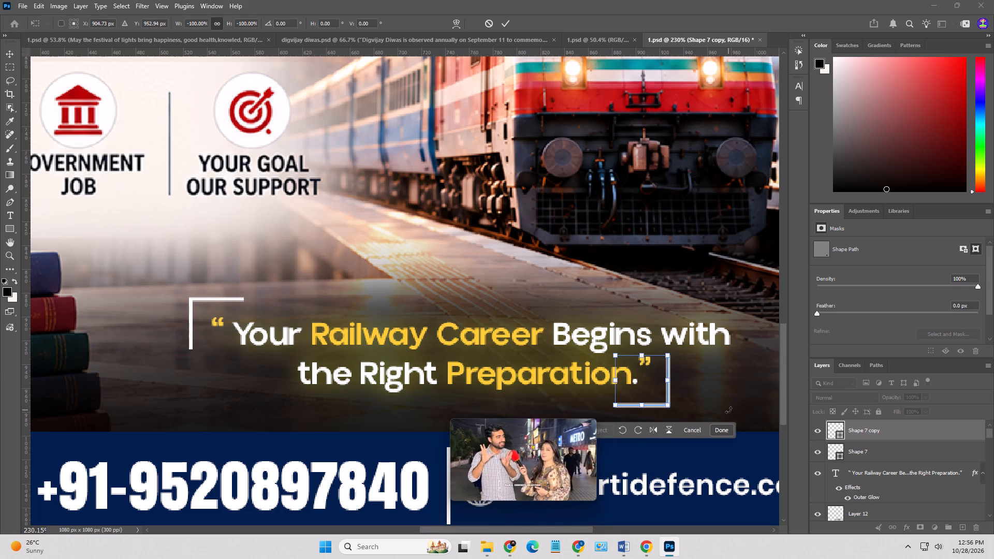
key("Right")
key("Right")
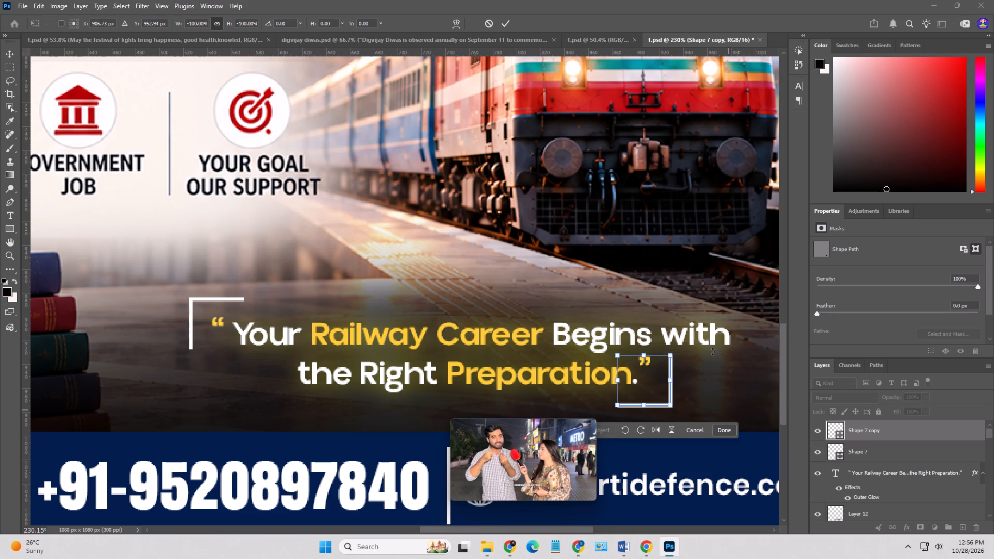
left_click(447, 200)
scroll(488, 200, "down", 8, "alt")
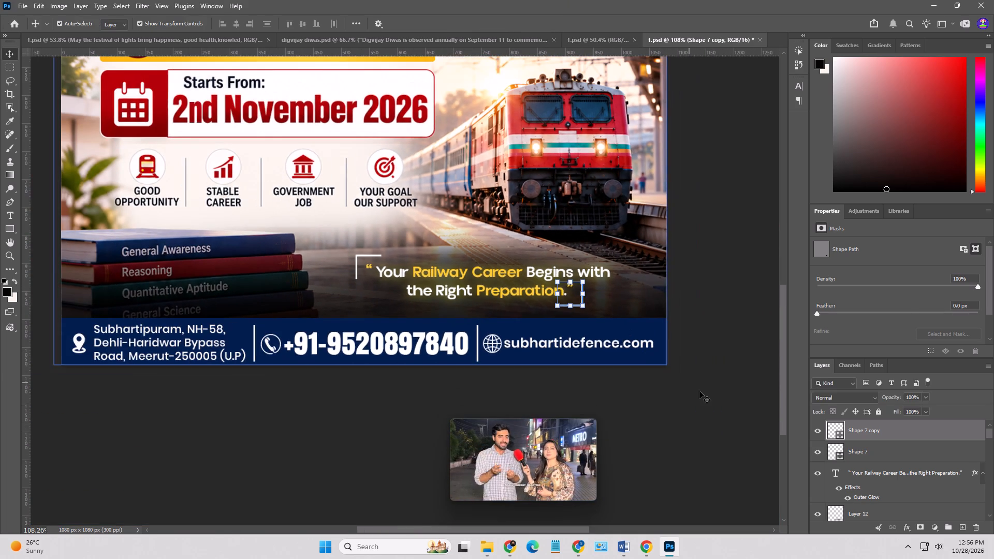
double_click(699, 391)
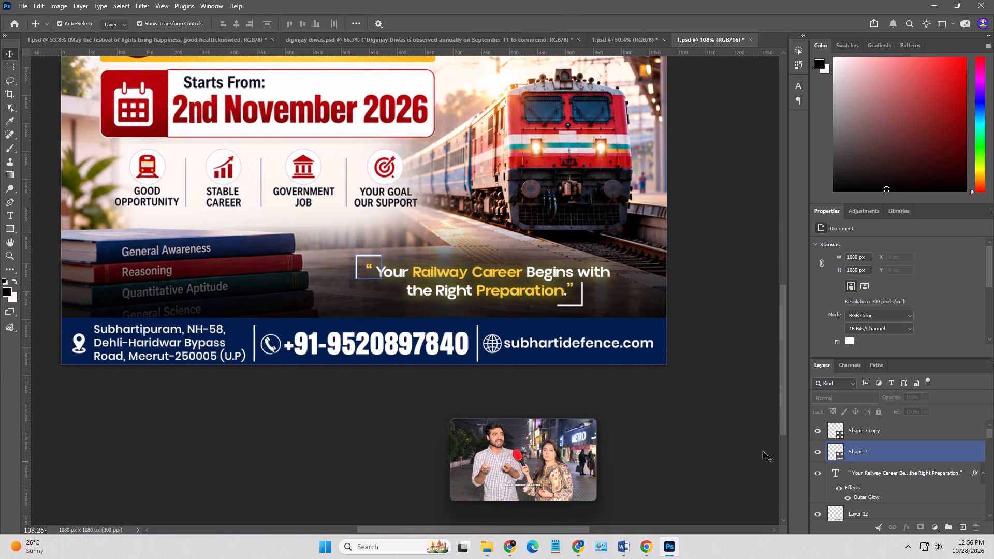
left_click(714, 444)
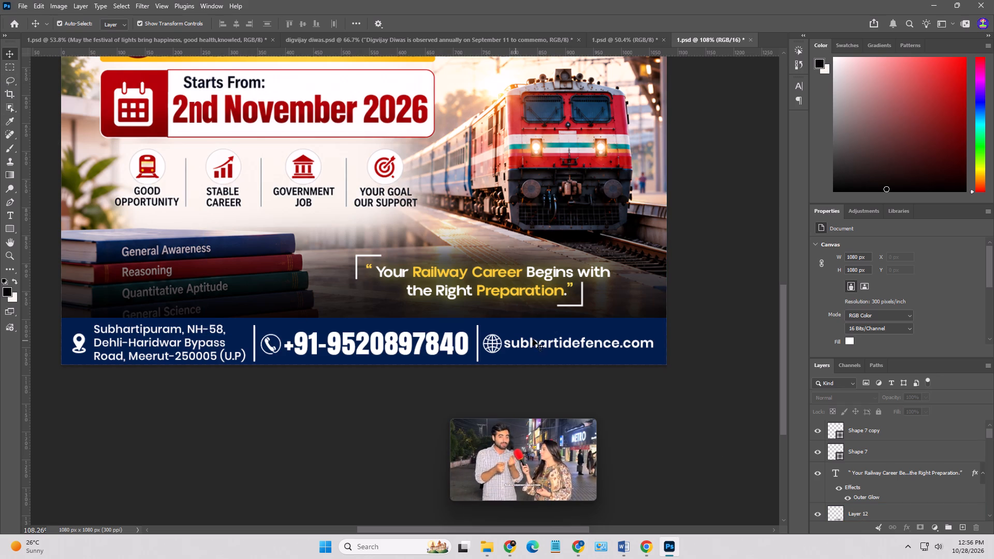
Extend the closing bracket's horizontal arm leftward beneath the word "Preparation".
left_click(575, 306)
left_click_drag(558, 295, 556, 295, "shift")
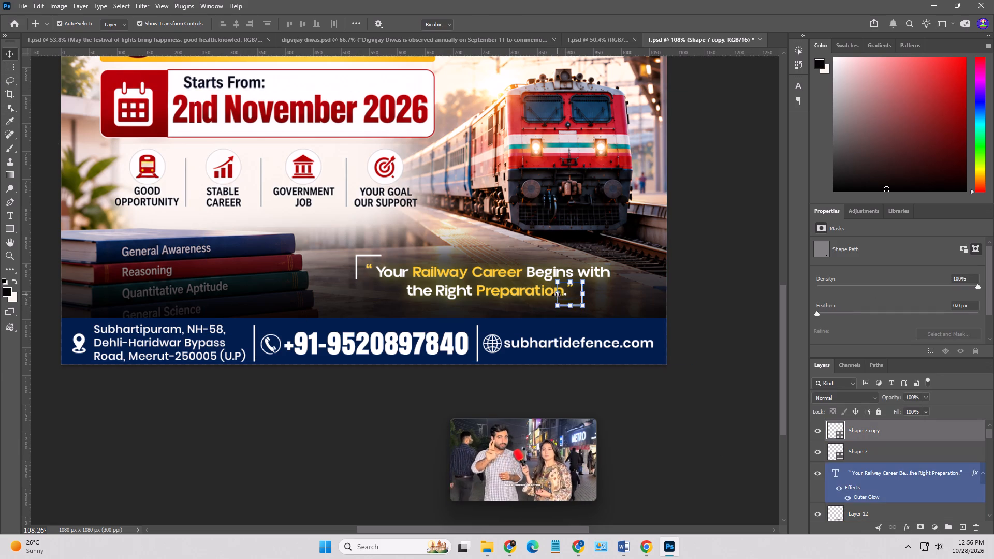
left_click_drag(556, 295, 503, 295, "shift")
Extend the opening bracket's horizontal arm rightward above "Your Railway", apply the transform and deselect all layers.
left_click(882, 446)
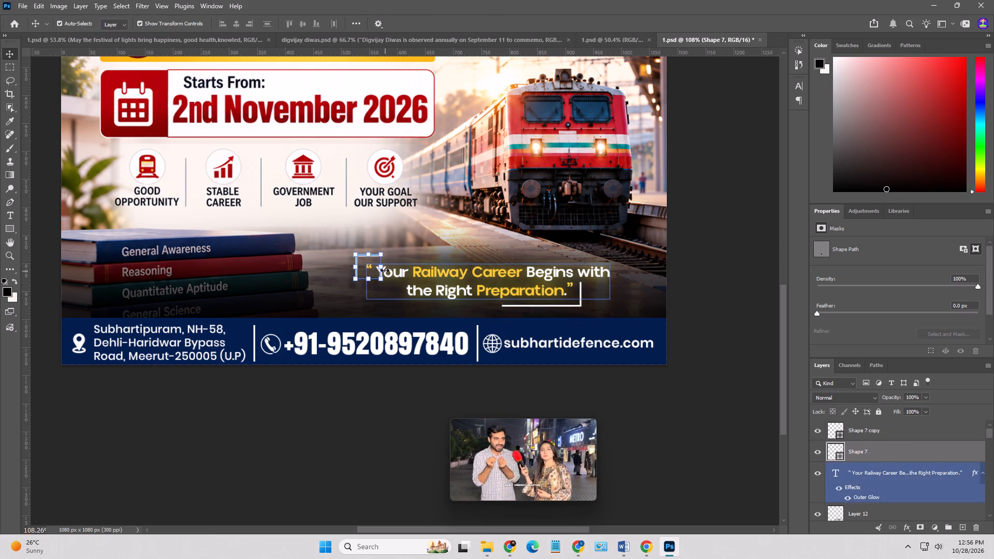
left_click_drag(385, 268, 451, 268, "shift")
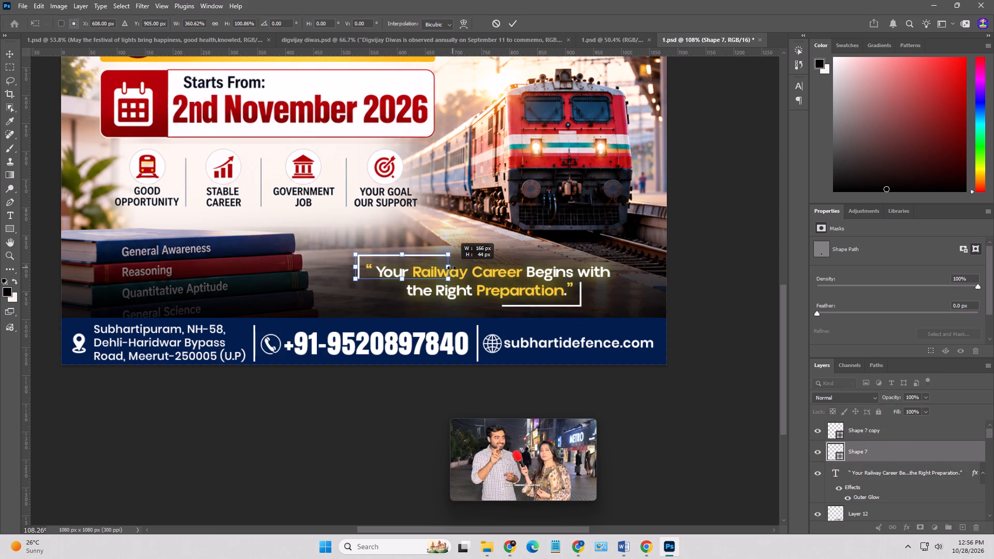
left_click_drag(451, 268, 449, 268, "shift")
key("Return")
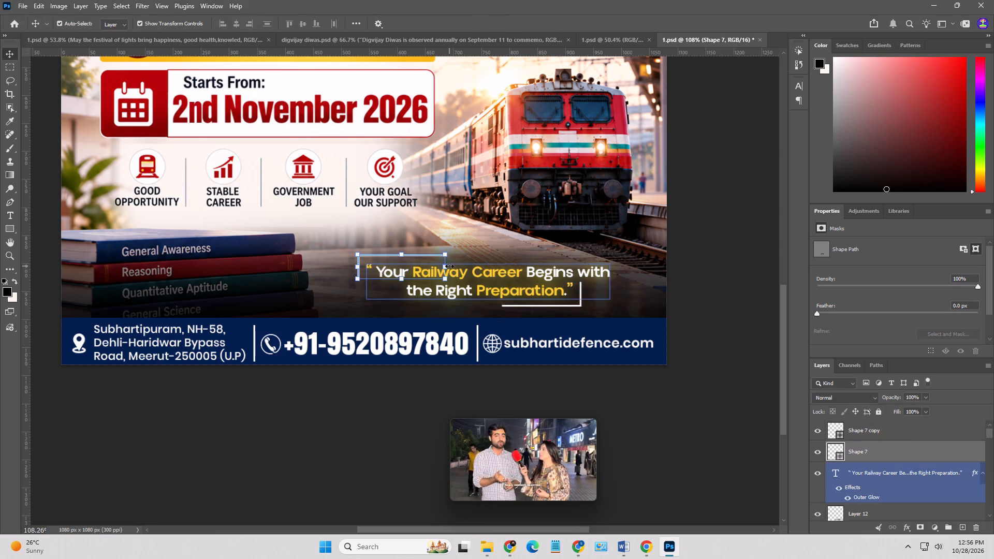
left_click(765, 300)
left_click(761, 300)
left_click(737, 300)
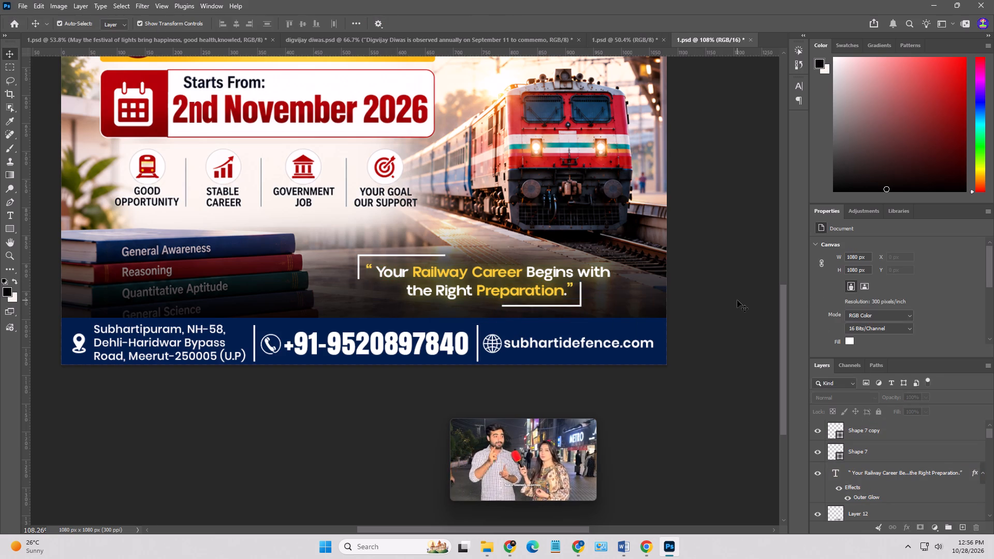
Set the stroke width of both tagline brackets to 1.5 px and deselect them.
left_click(574, 306)
left_click(881, 452, "shift")
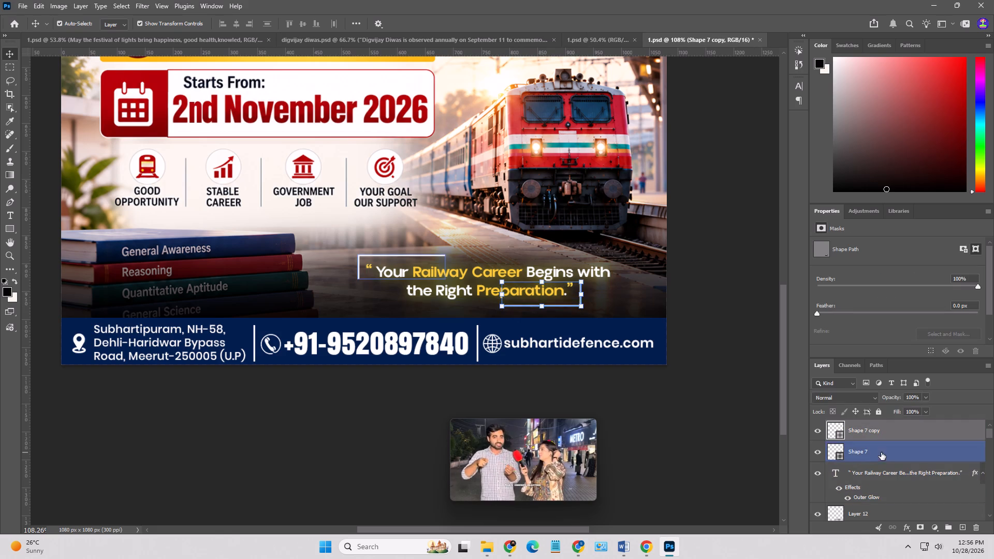
left_click(13, 202)
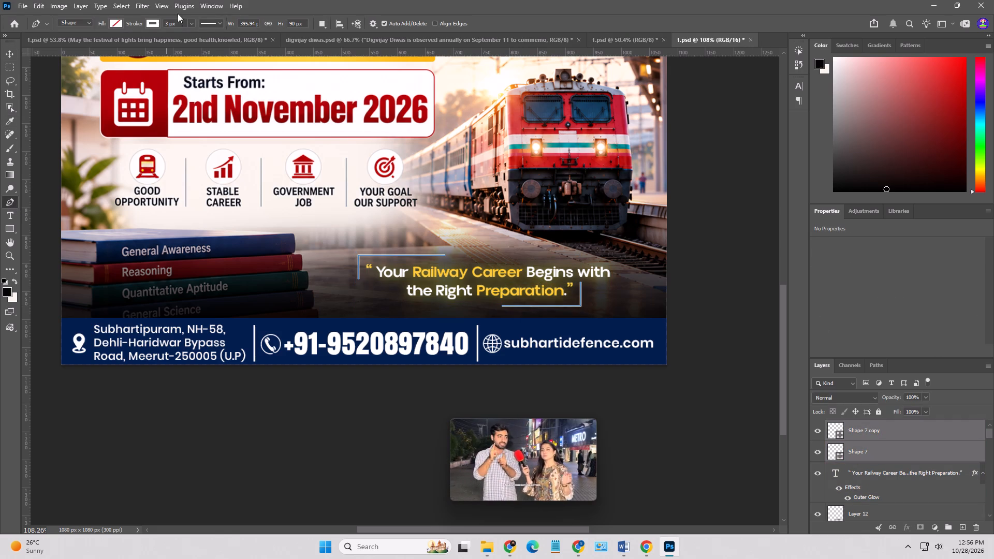
left_click_drag(180, 24, 134, 29)
type("1.5")
key("Return")
left_click(708, 345)
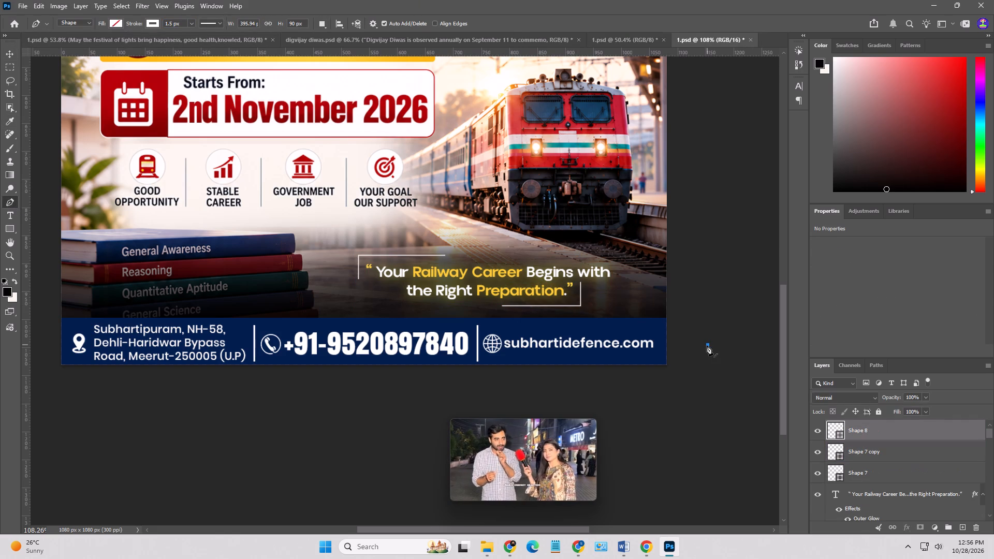
key("ctrl+z")
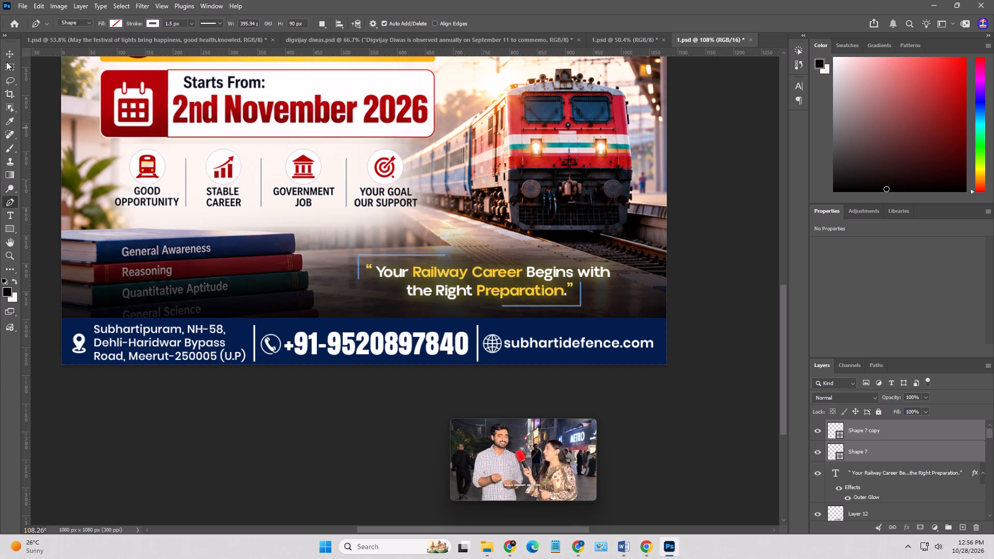
left_click(6, 52)
left_click(311, 407)
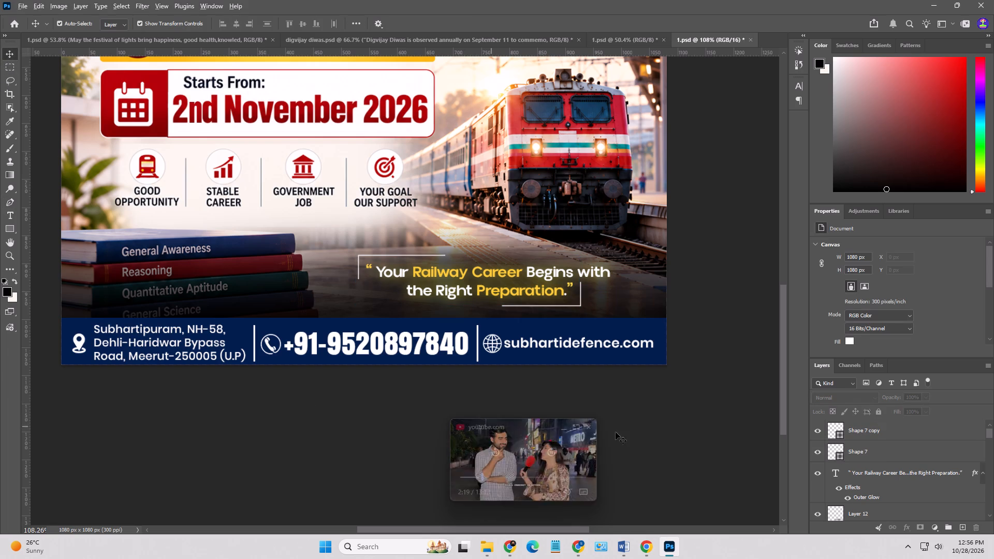
Nudge the tagline text and both corner brackets together slightly to the right, above the website address, and deselect them.
scroll(665, 422, "down", 3, "alt")
left_click(864, 426)
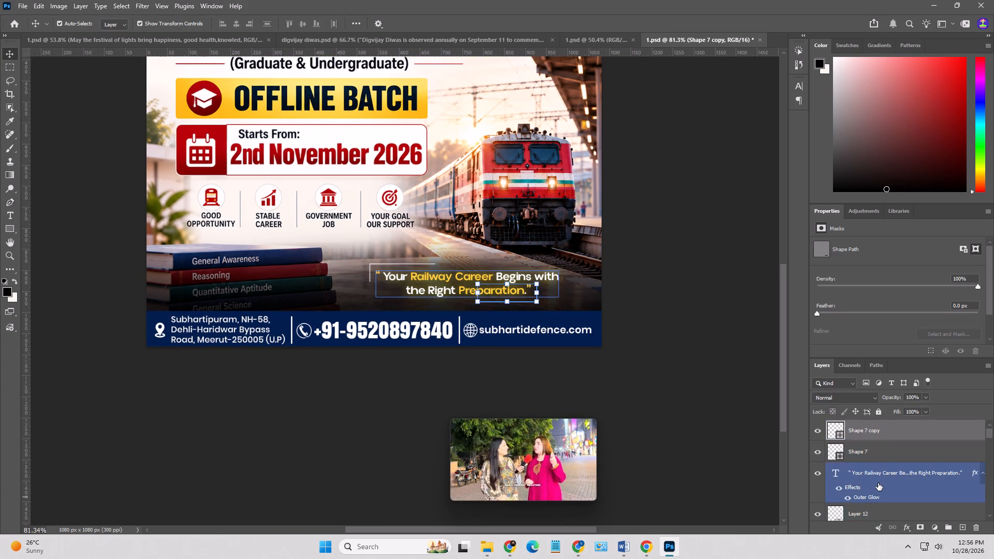
left_click(878, 483, "shift")
key("Right")
key("Right")
key("Right")
key("Right")
key("Right")
key("Right")
key("Right")
key("Right")
key("Right")
key("Right")
key("Right")
key("Right")
key("Right")
key("Right")
key("Right")
key("Right")
key("Right")
key("Right")
key("Right")
key("Right")
key("Right")
key("Right")
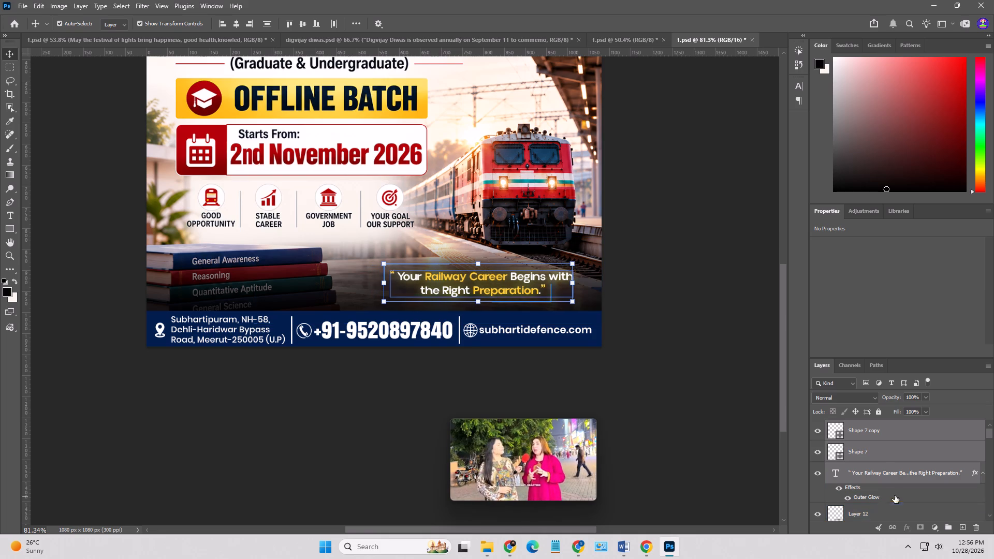
left_click(616, 411)
left_click(657, 400)
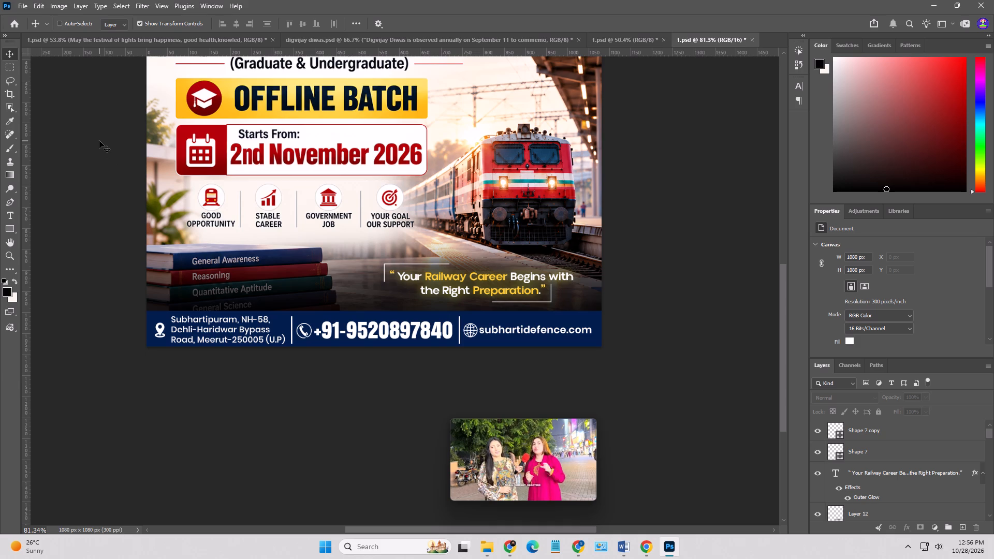
Save the poster document.
key("ctrl+s")
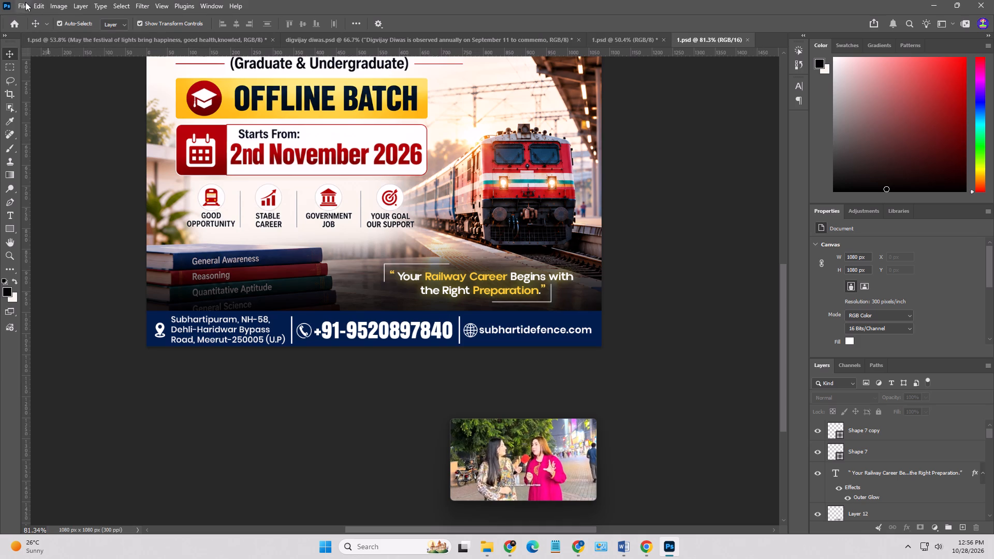
Export the poster as a JPG in the RRB NTPC 2026 folder, replacing the existing file "1.".
left_click(25, 2)
left_click(64, 190)
left_click(206, 196)
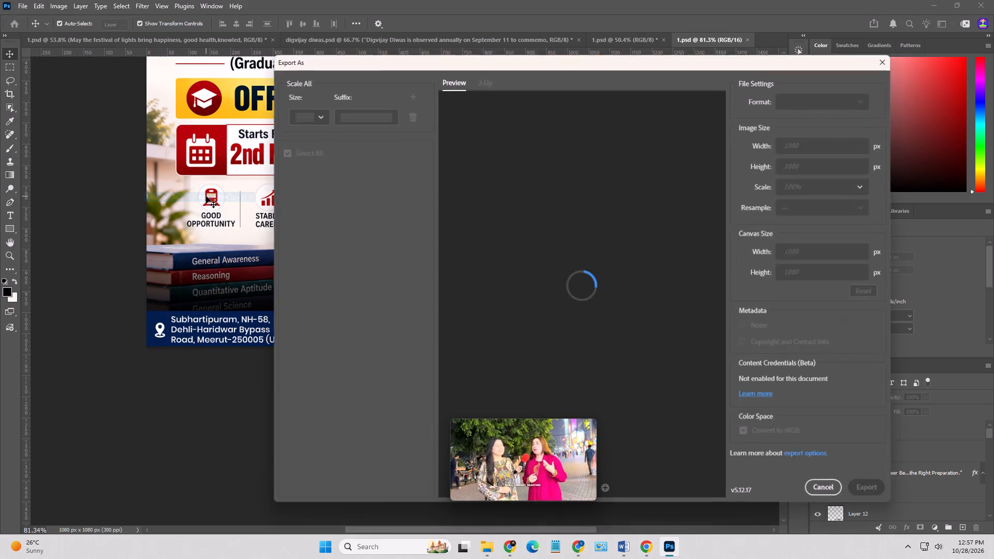
left_click(864, 494)
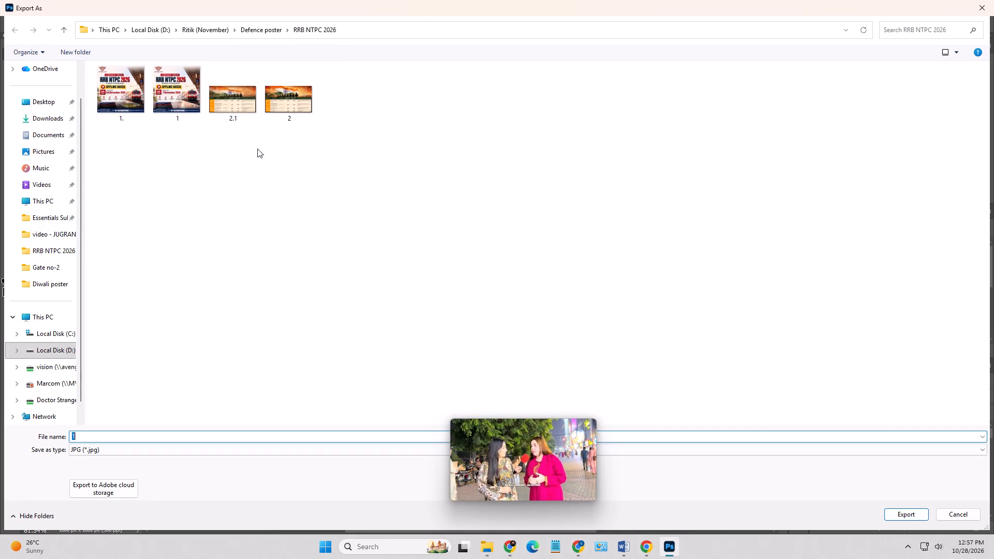
left_click(125, 104)
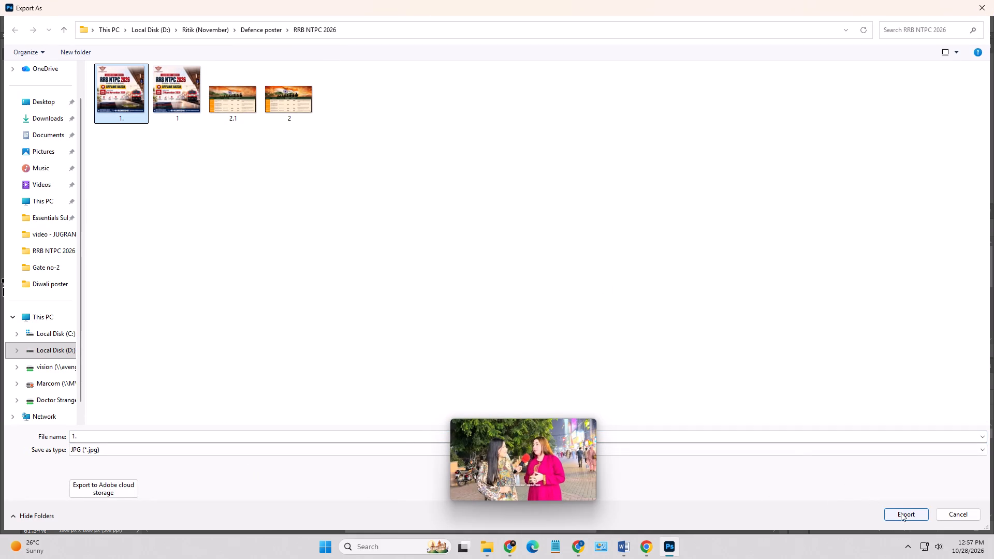
left_click(901, 512)
left_click(513, 270)
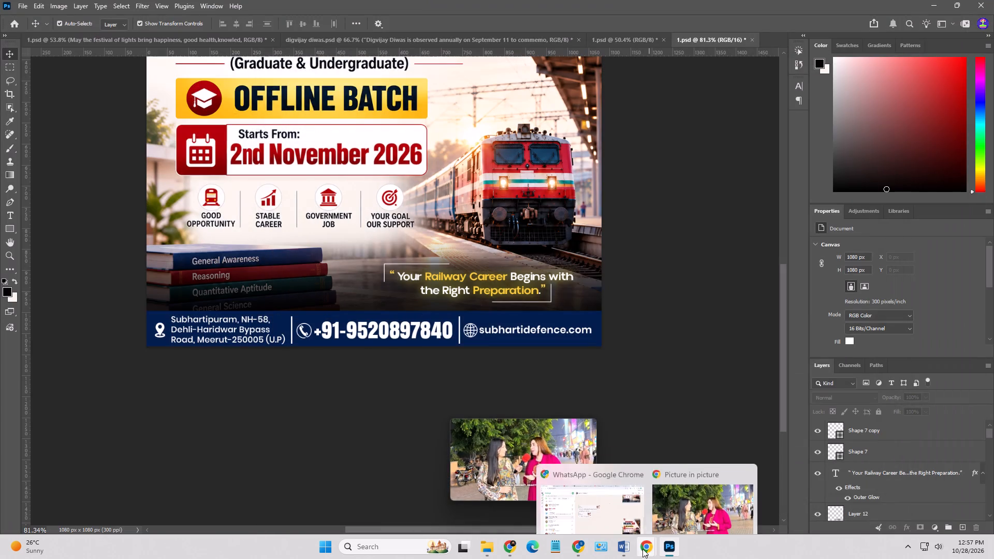